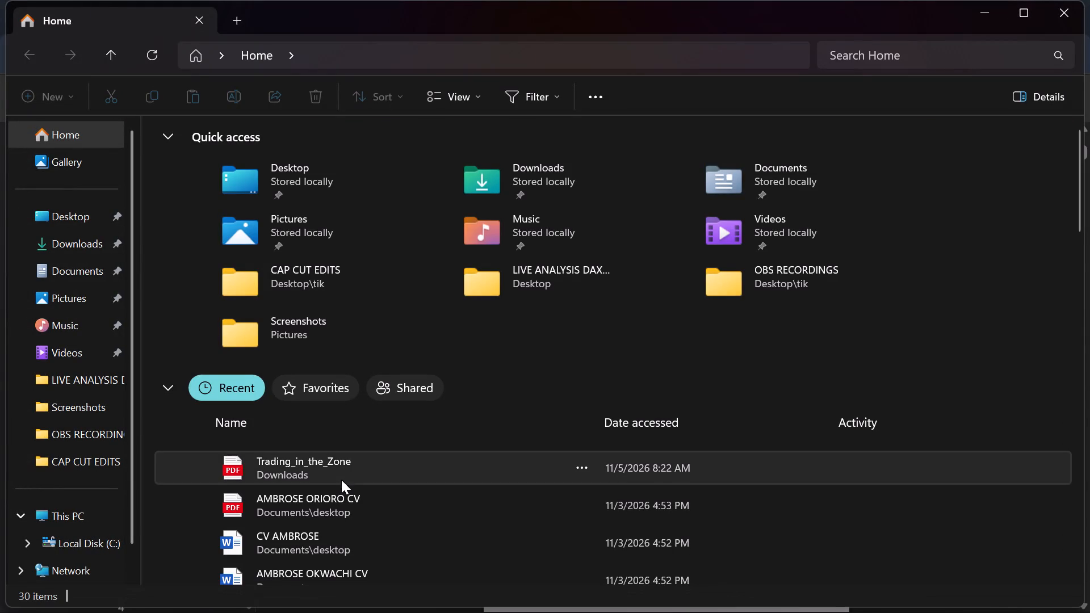
# Go to Trading_in_the_Zone in the Downloads folder, view it in Microsoft Edge, and close it again.
pyautogui.click(518, 465)
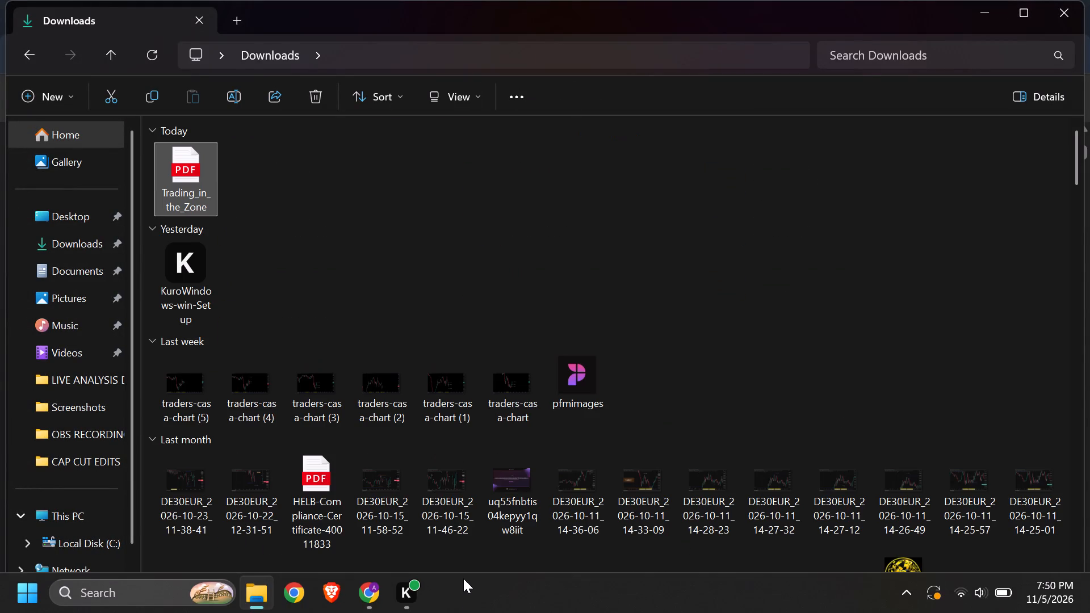
pyautogui.rightClick(167, 169)
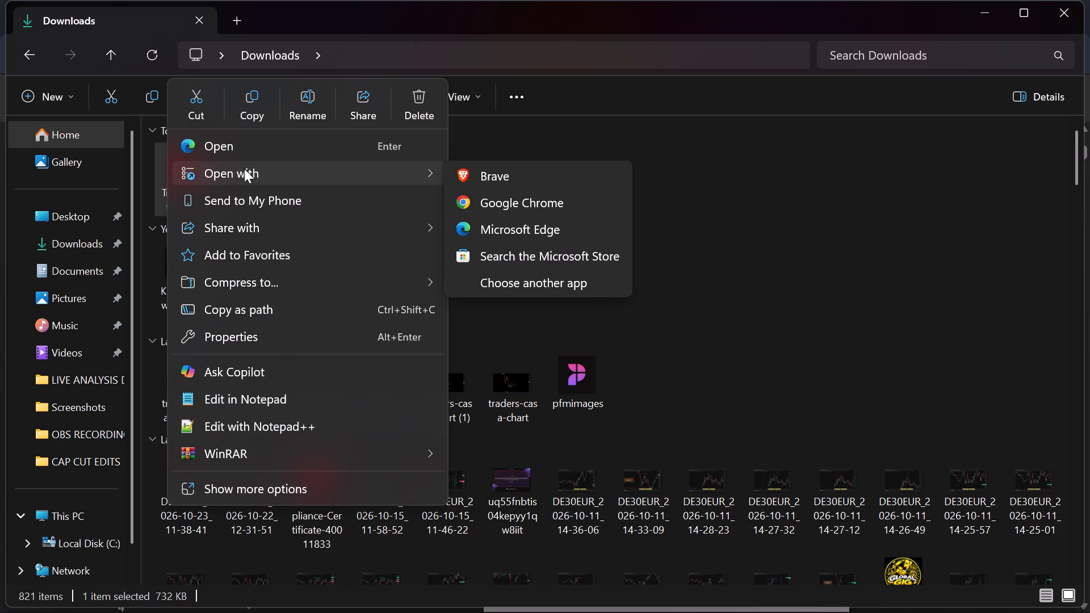
pyautogui.click(518, 228)
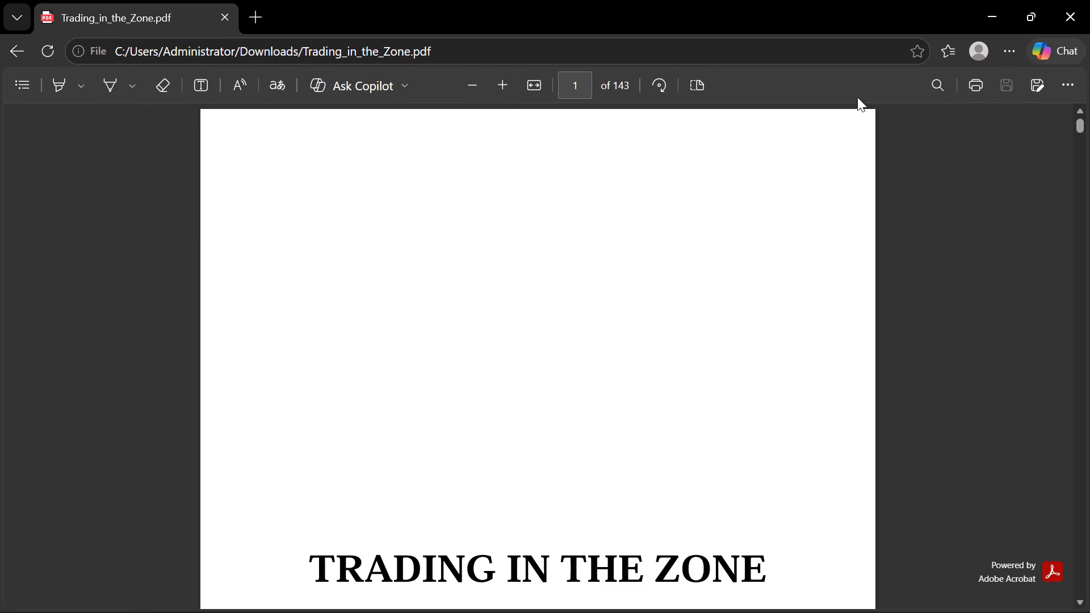
pyautogui.click(1078, 9)
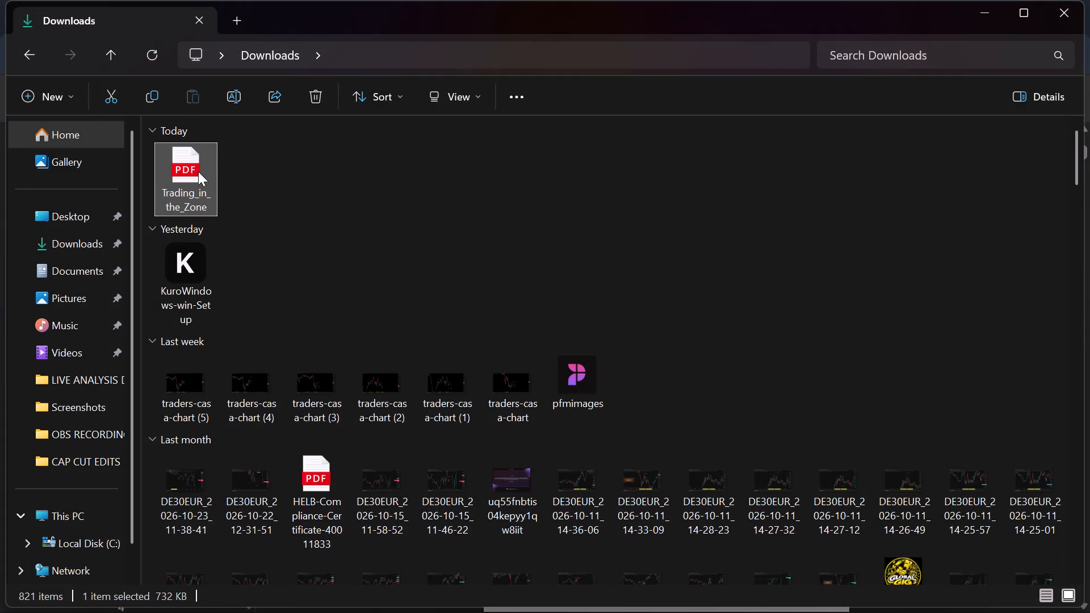
# Open the Trading_in_the_Zone PDF in Brave, look through the viewer and browser options, and close it.
pyautogui.rightClick(194, 174)
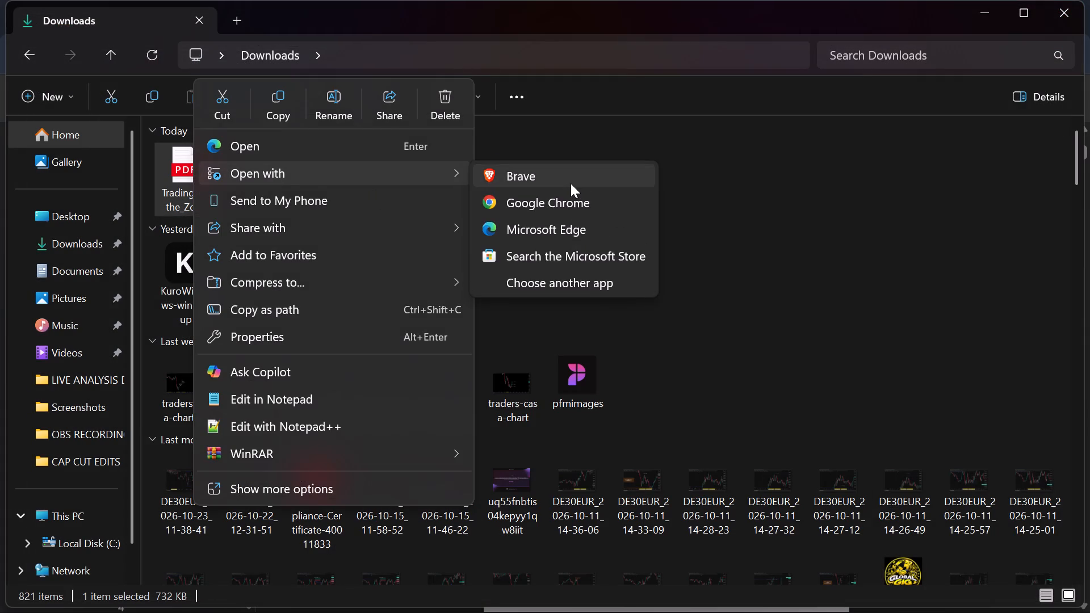
pyautogui.click(571, 183)
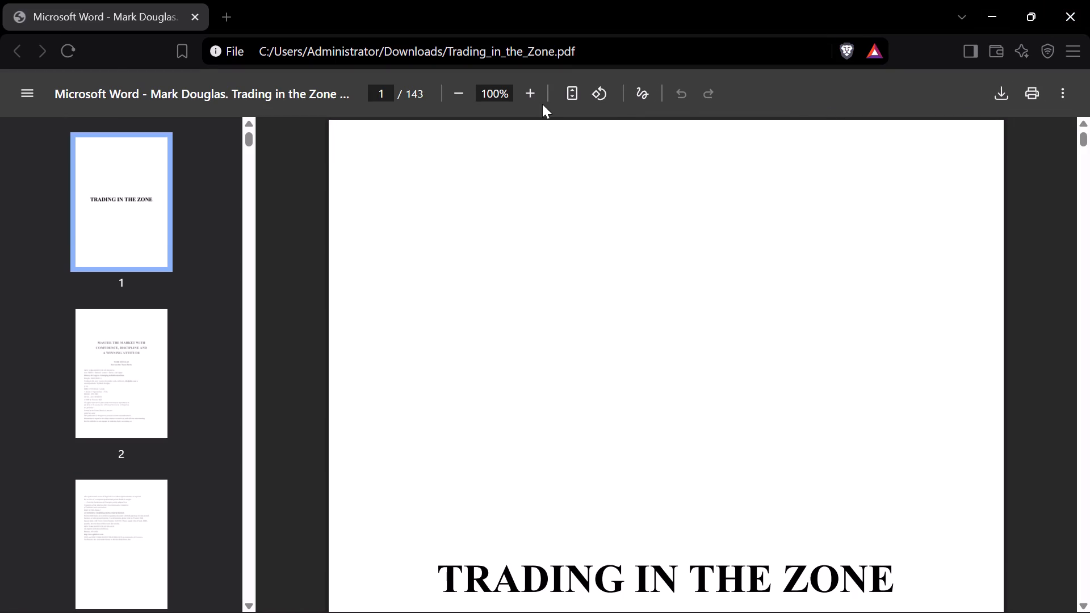
pyautogui.click(29, 99)
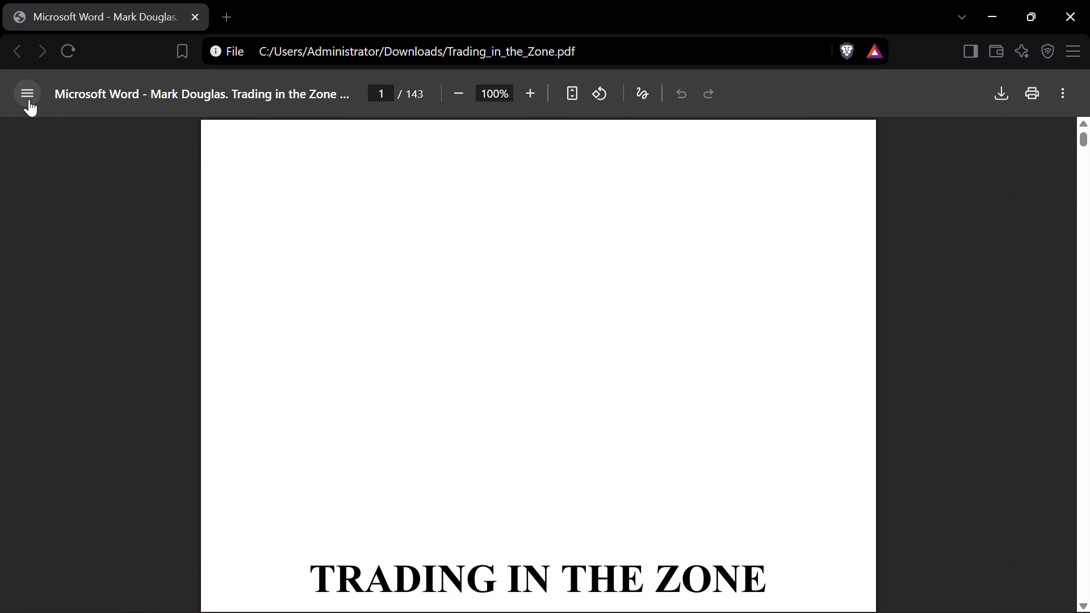
pyautogui.click(29, 99)
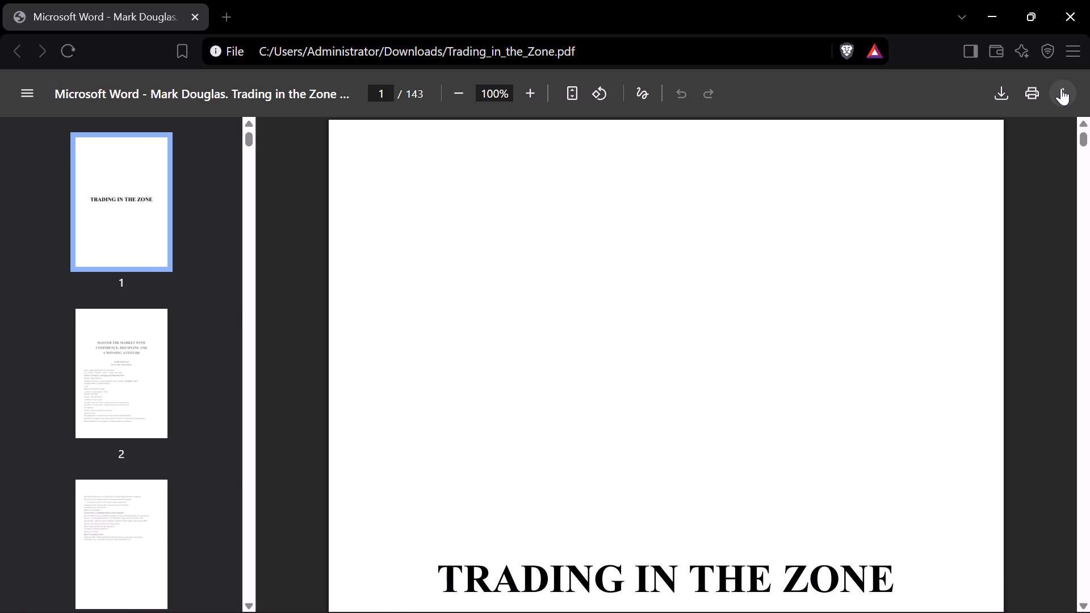
pyautogui.click(1061, 87)
pyautogui.click(1072, 43)
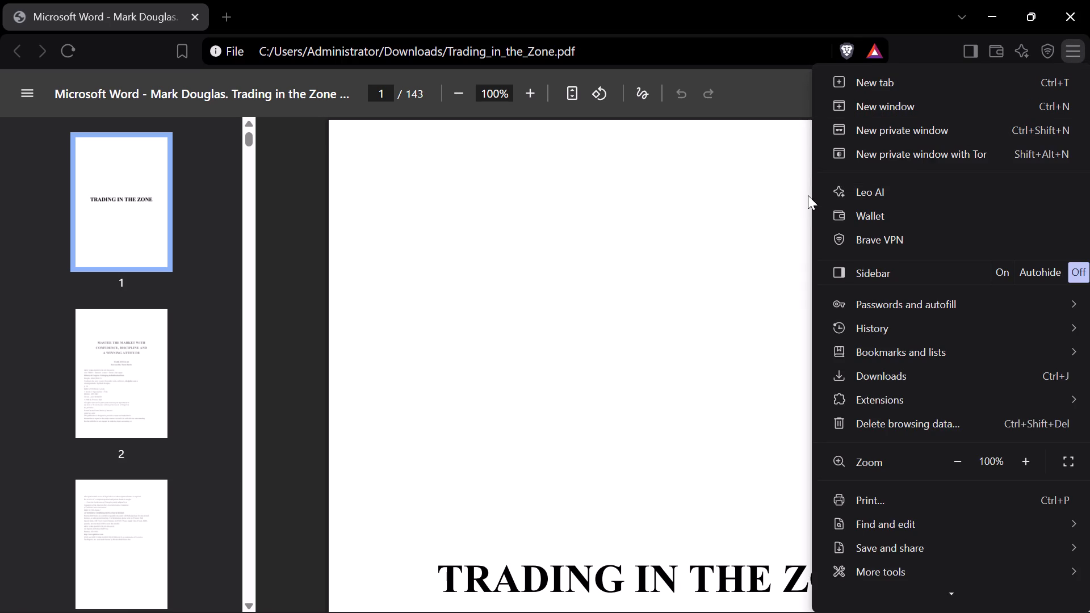
pyautogui.scroll(-4, 900, 353)
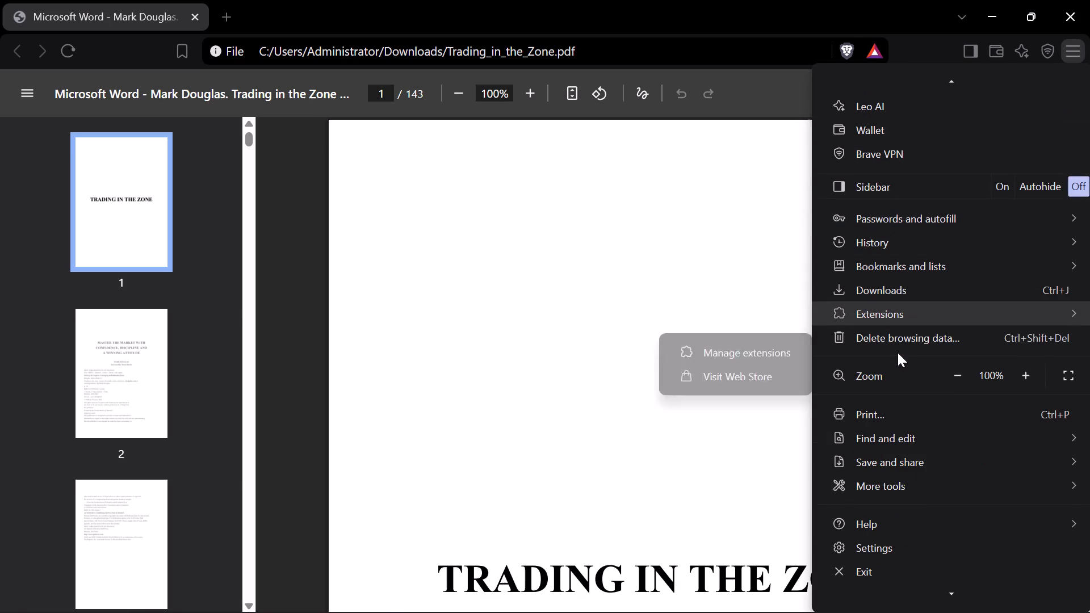
pyautogui.click(716, 300)
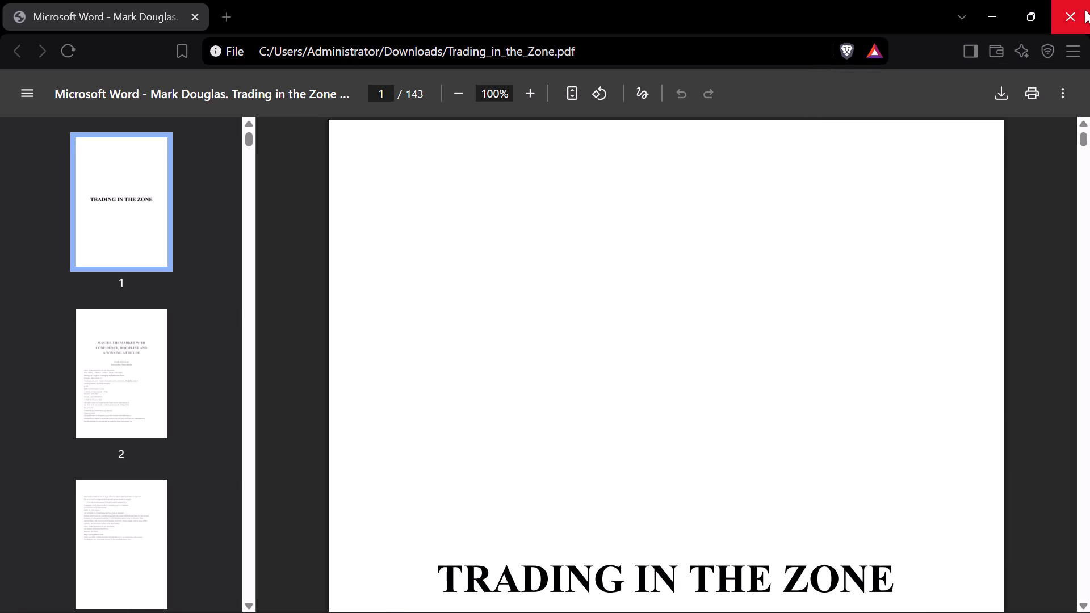
pyautogui.click(1084, 11)
# Open the Trading_in_the_Zone PDF in Word just once, converting it to an editable Word document.
pyautogui.rightClick(174, 174)
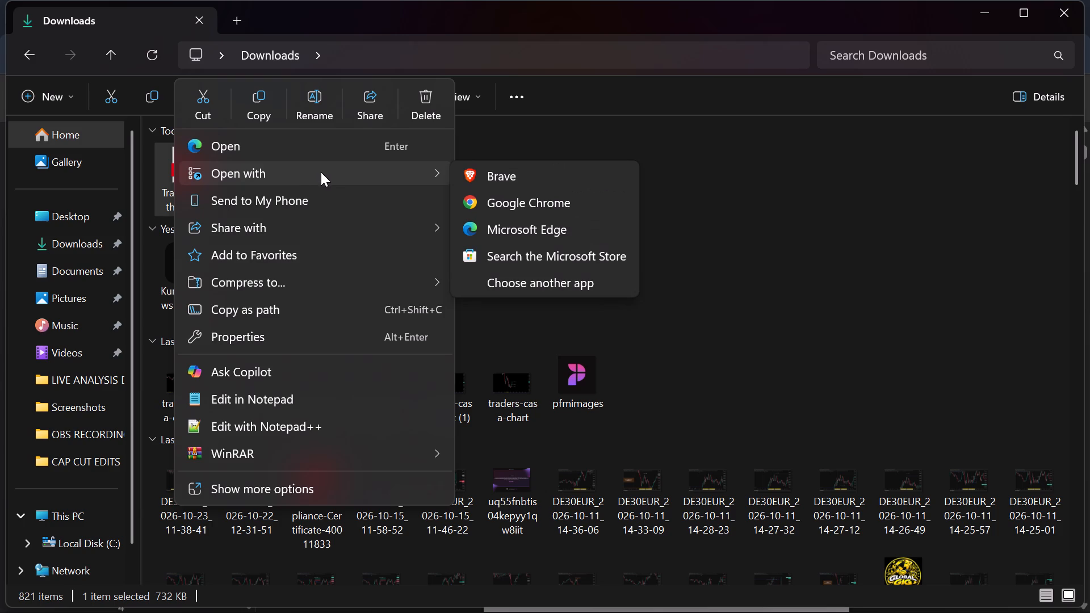
pyautogui.click(531, 281)
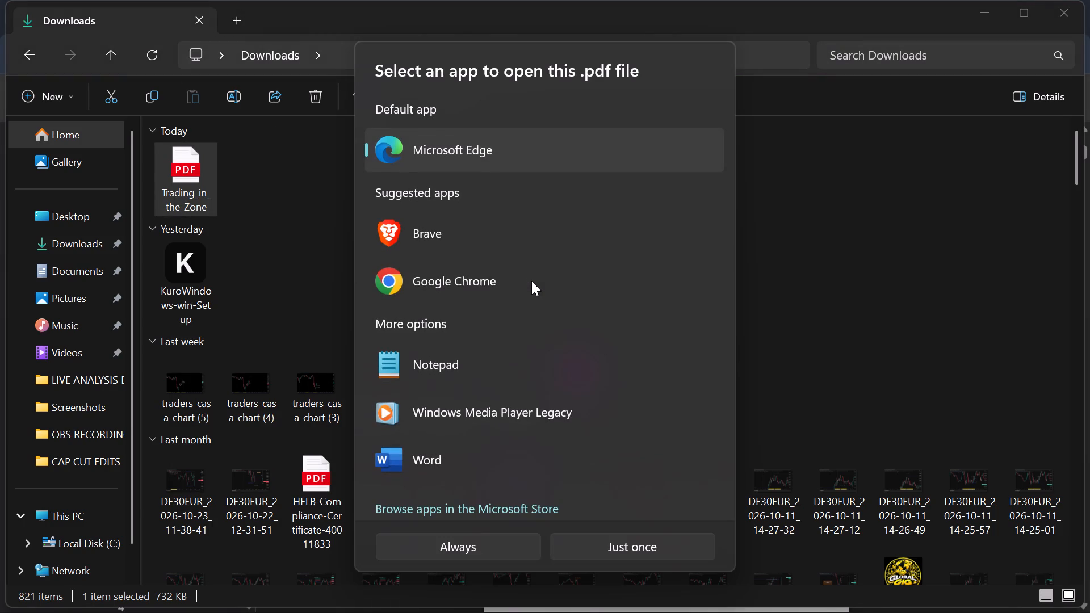
pyautogui.scroll(-2, 527, 284)
pyautogui.click(455, 405)
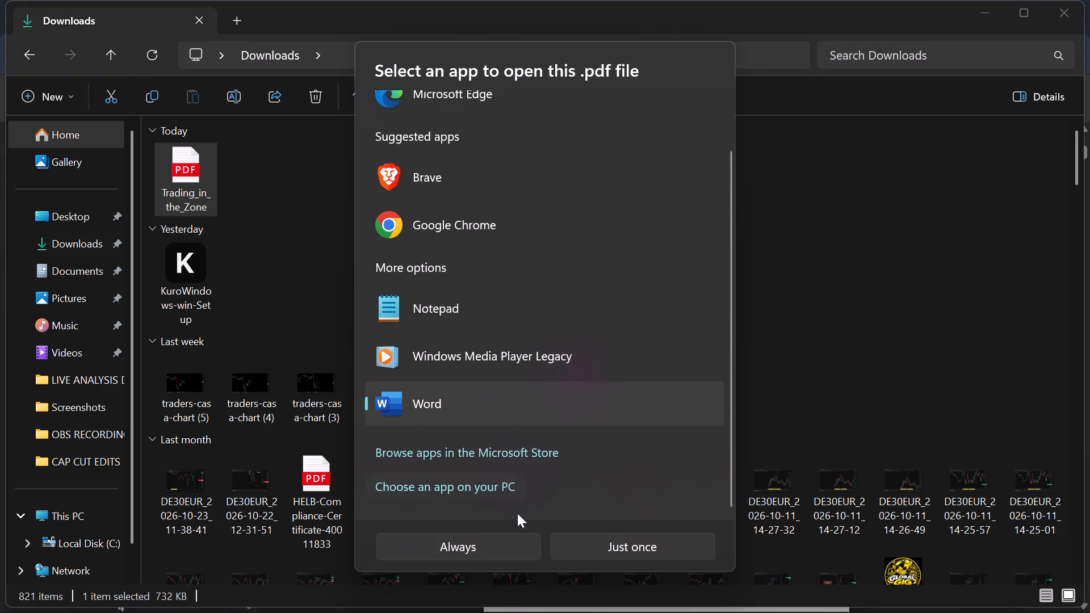
pyautogui.click(618, 549)
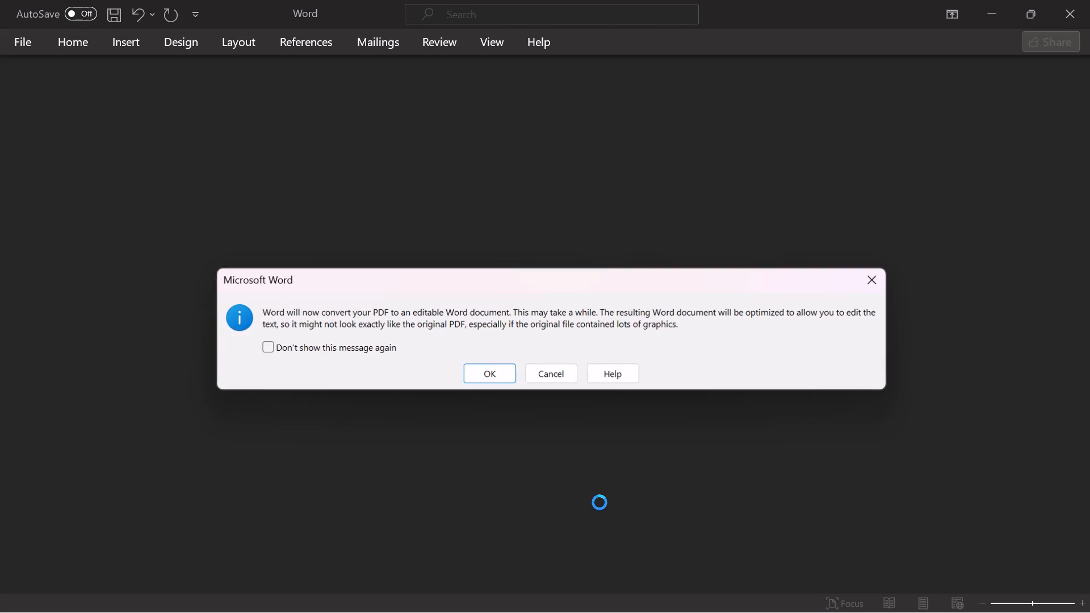
pyautogui.click(491, 372)
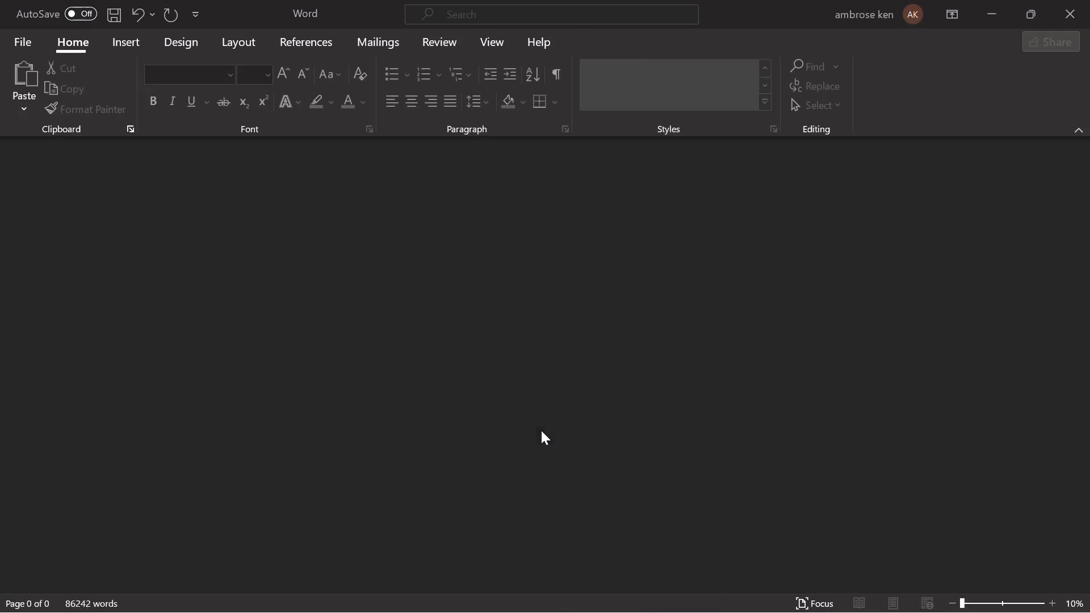
# Look through the converted document from the title page past the dedication and table of contents into the foreword.
pyautogui.scroll(-14, 526, 435)
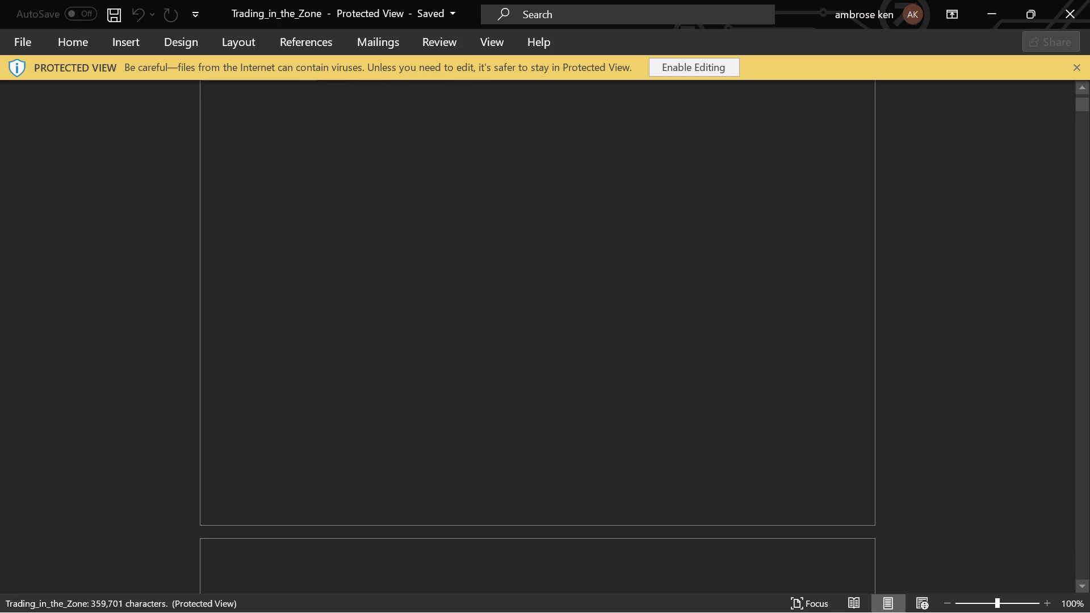
pyautogui.scroll(-17, 525, 436)
pyautogui.scroll(-10, 523, 437)
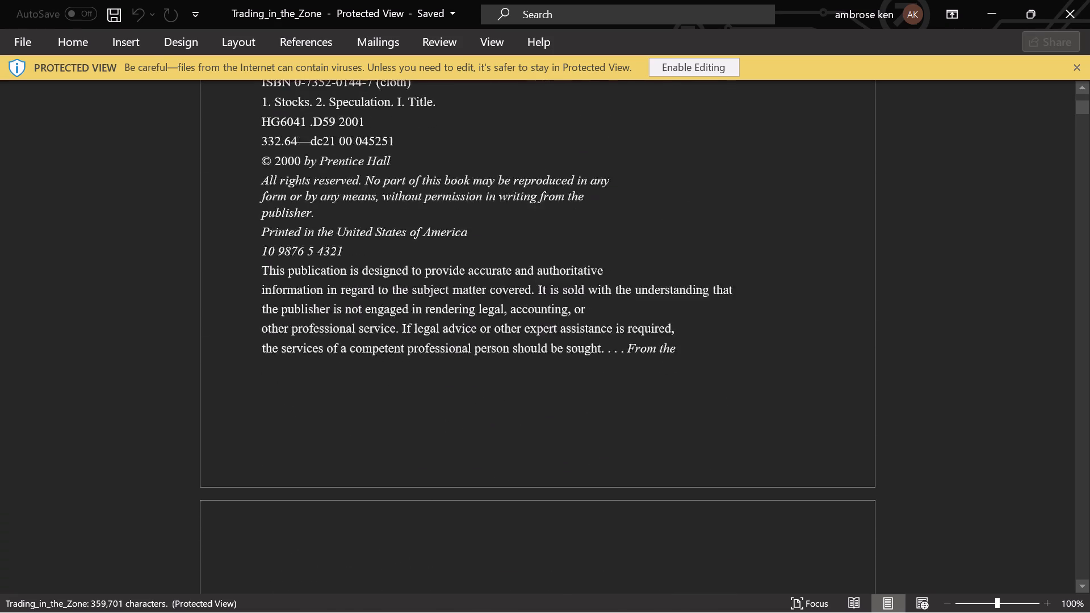
pyautogui.scroll(-17, 523, 437)
pyautogui.scroll(-13, 522, 438)
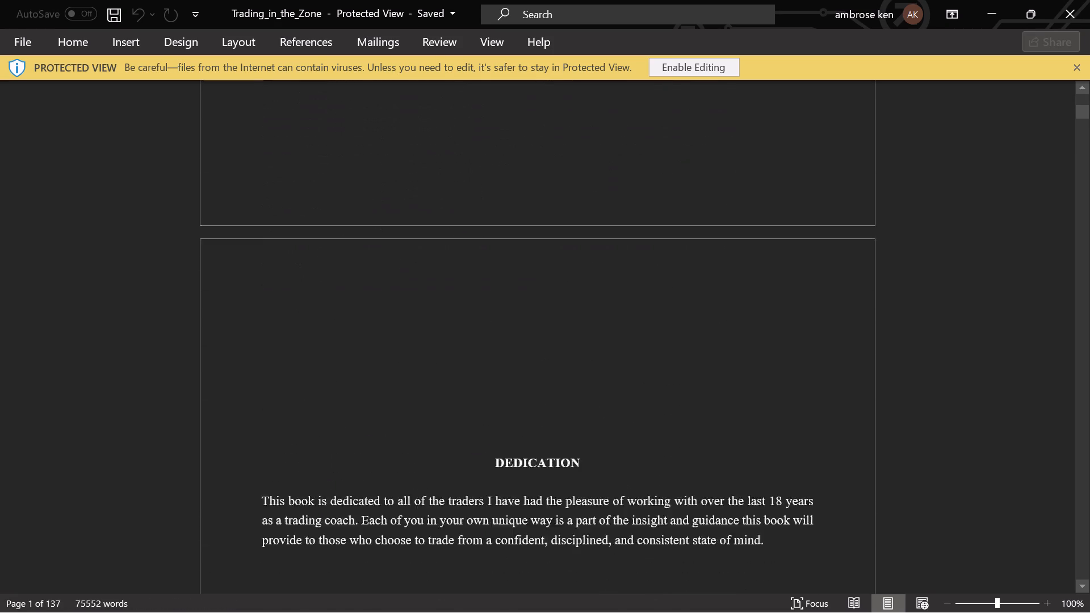
pyautogui.scroll(-15, 521, 439)
pyautogui.scroll(-7, 521, 438)
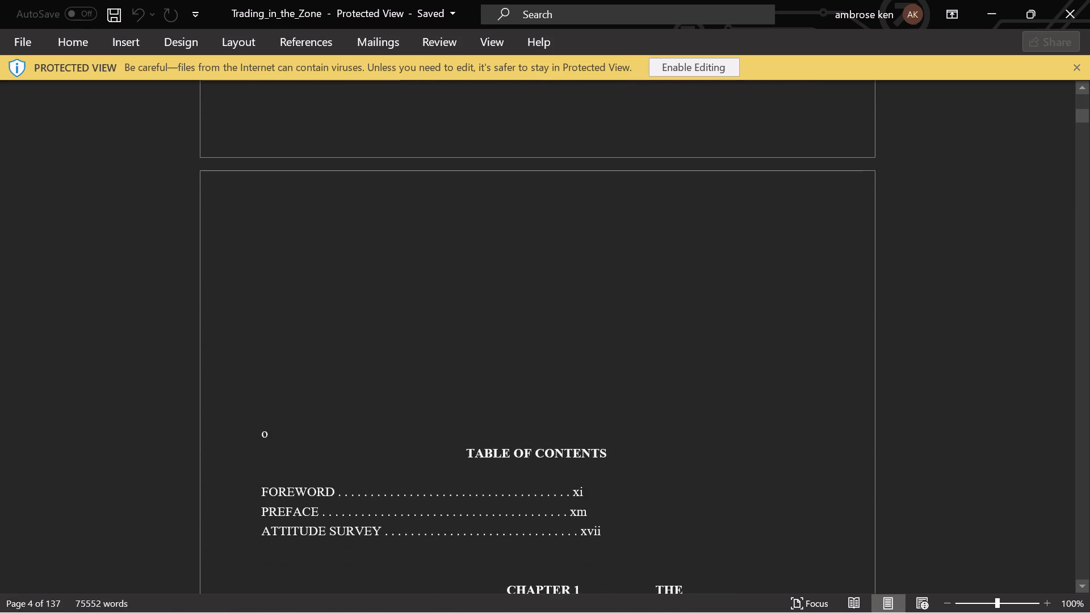
pyautogui.scroll(-20, 521, 438)
pyautogui.scroll(-13, 519, 438)
pyautogui.scroll(-18, 518, 439)
pyautogui.scroll(-7, 517, 439)
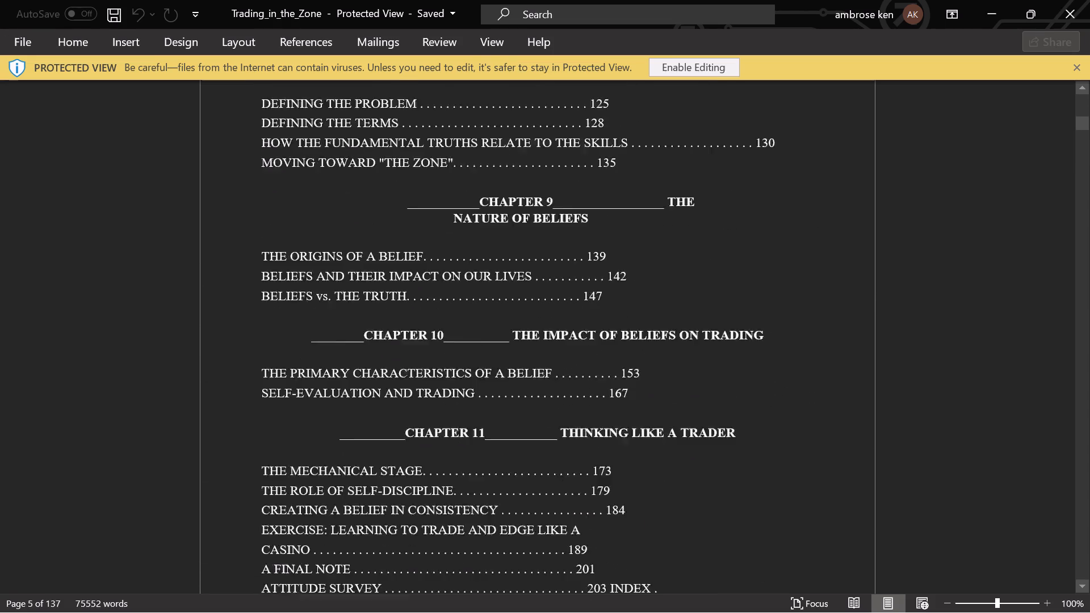
pyautogui.scroll(-20, 517, 439)
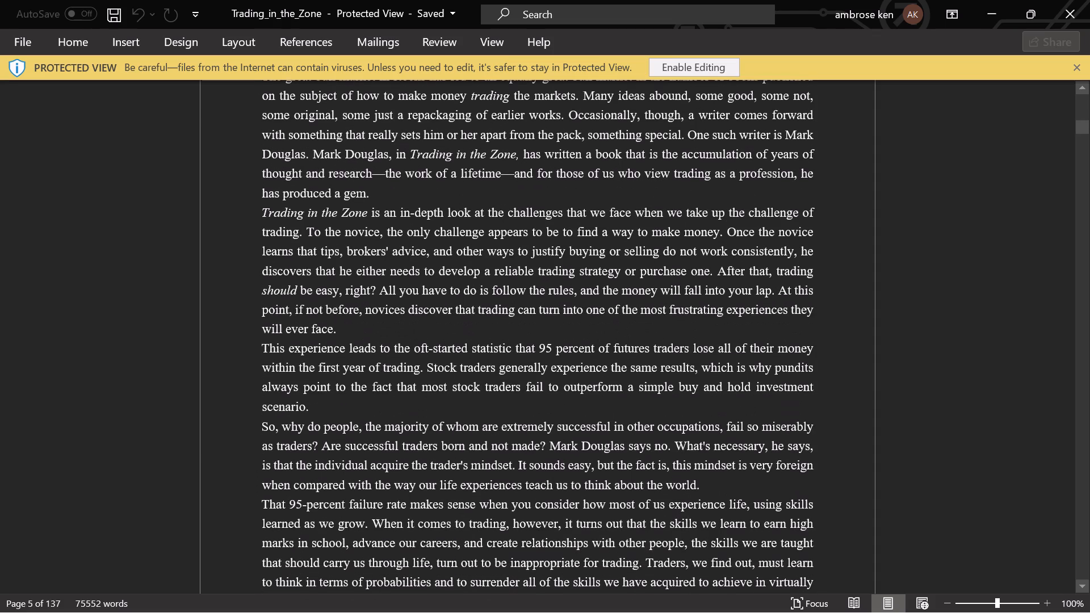
# Enable saving for the protected document and accept its conversion to an editable Word document.
pyautogui.click(121, 11)
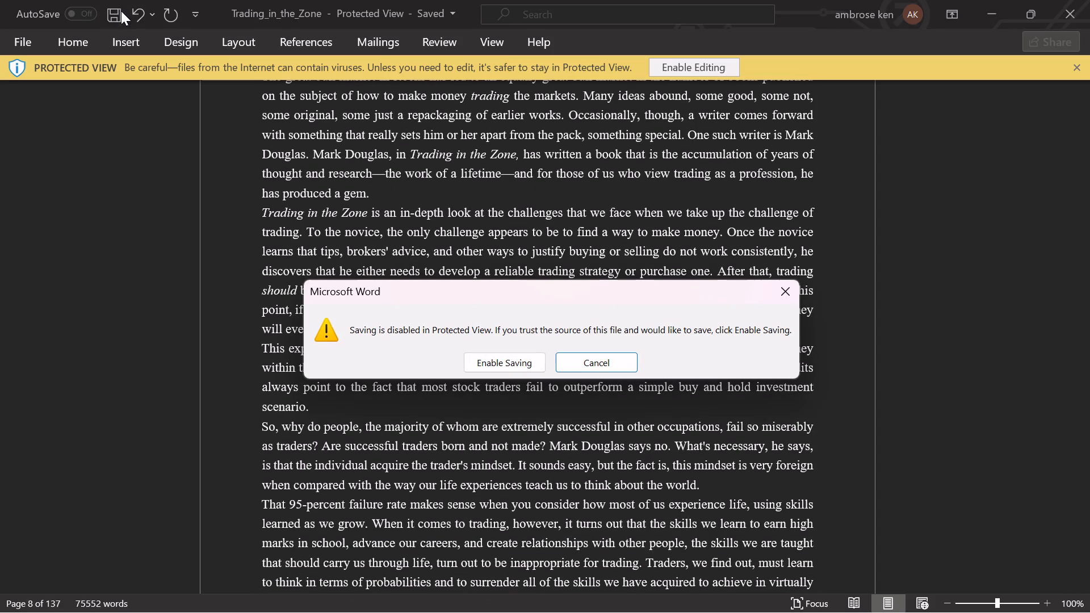
pyautogui.click(533, 361)
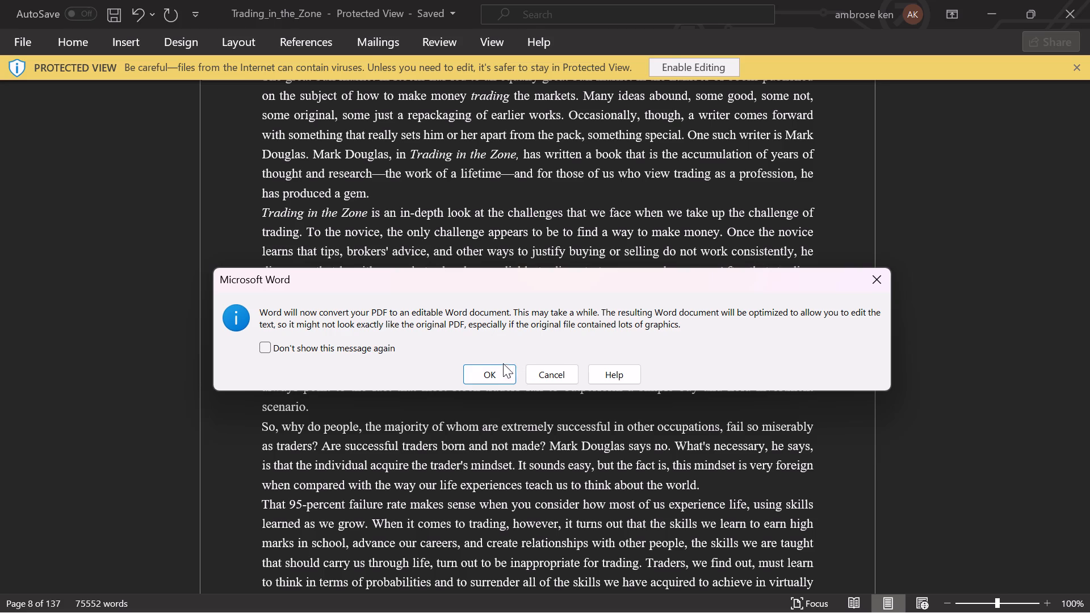
pyautogui.click(498, 375)
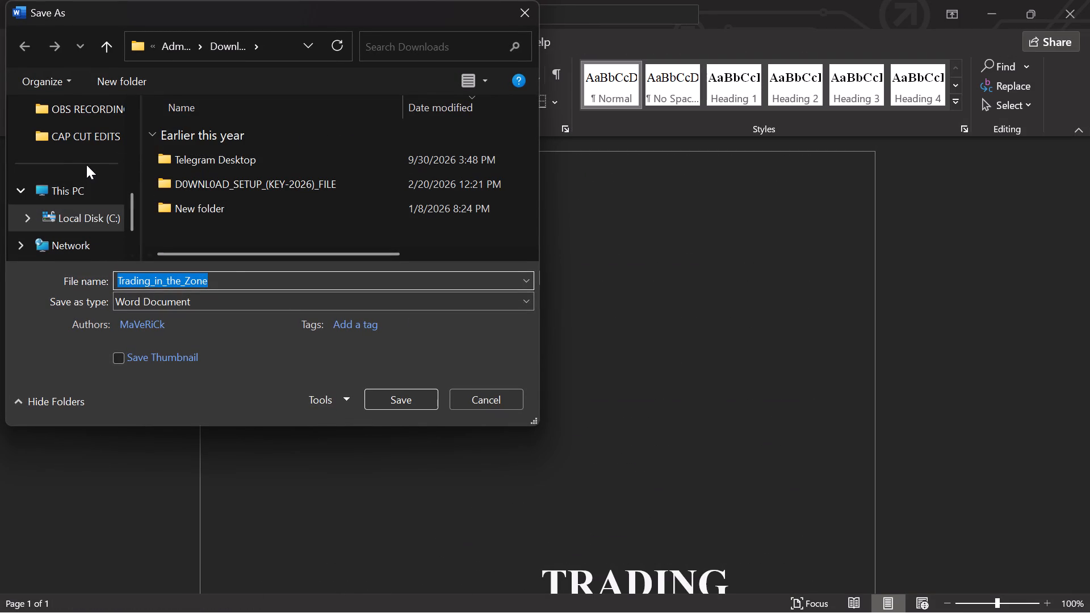
# Save the document to the Desktop as a PDF named Trading_in_the_Zone.
pyautogui.scroll(5, 86, 165)
pyautogui.click(81, 199)
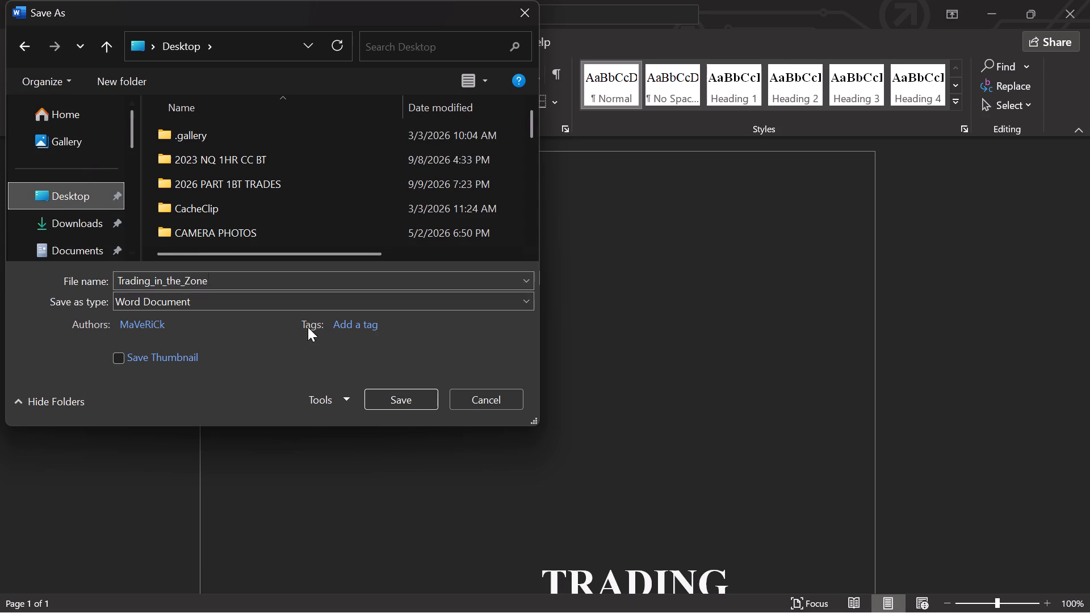
pyautogui.click(388, 301)
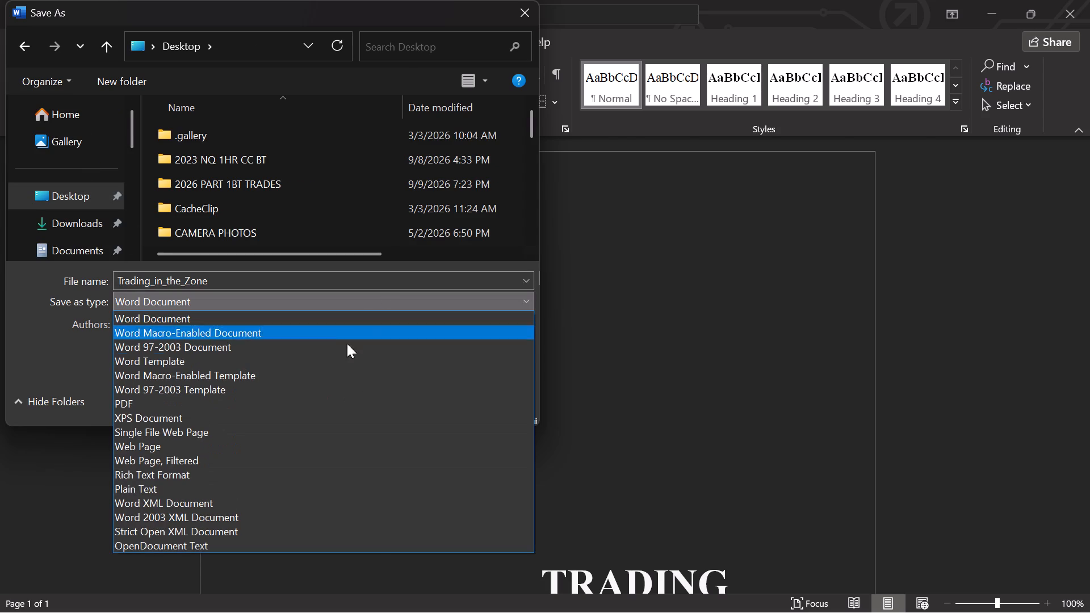
pyautogui.click(331, 402)
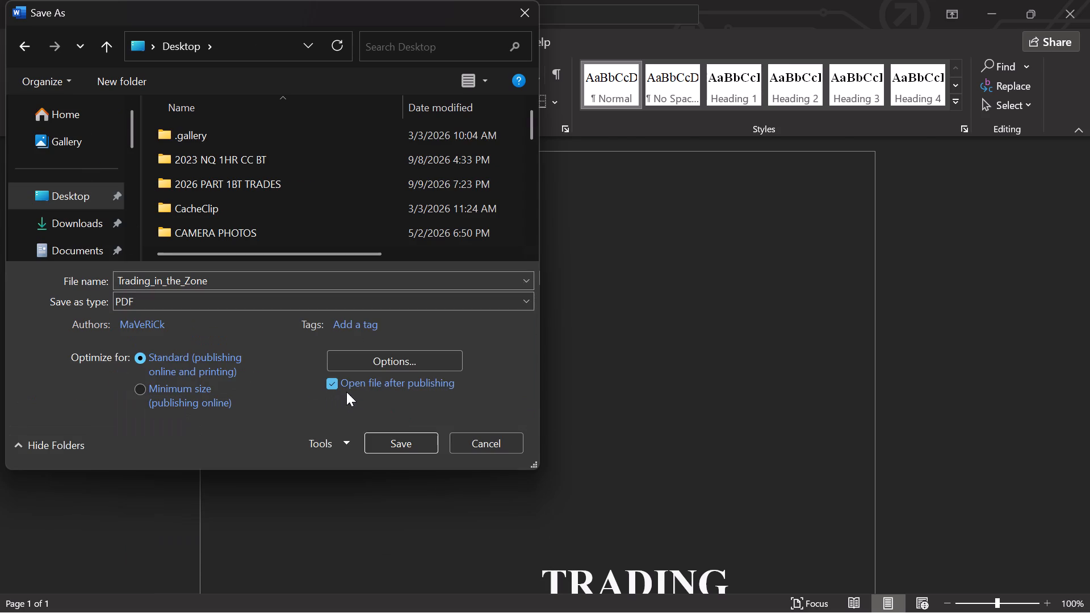
pyautogui.click(387, 438)
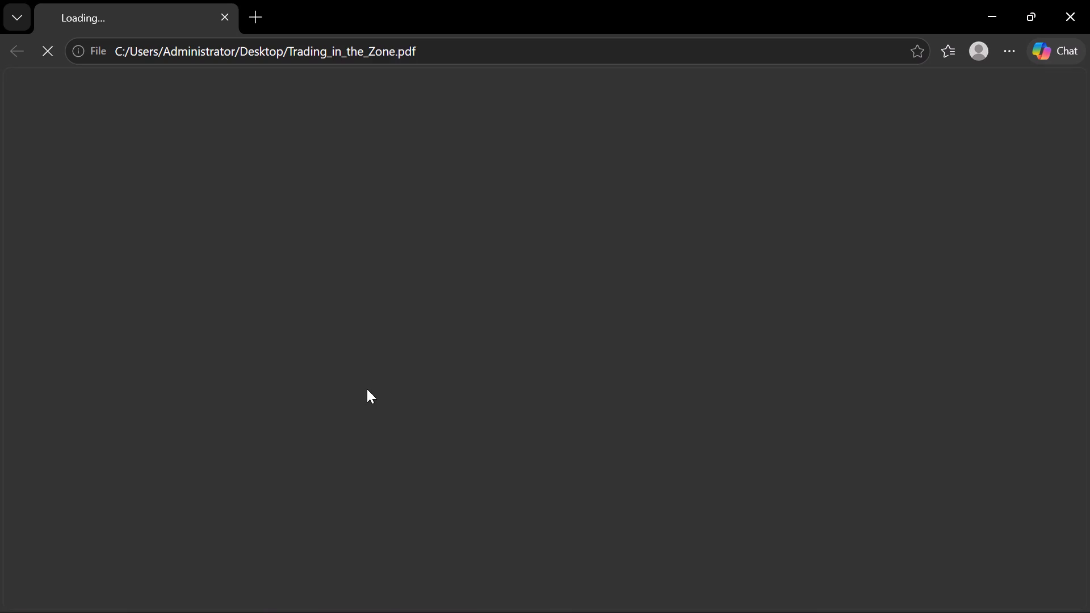
# Check the first pages of the exported PDF in Microsoft Edge and close it.
pyautogui.scroll(-13, 365, 388)
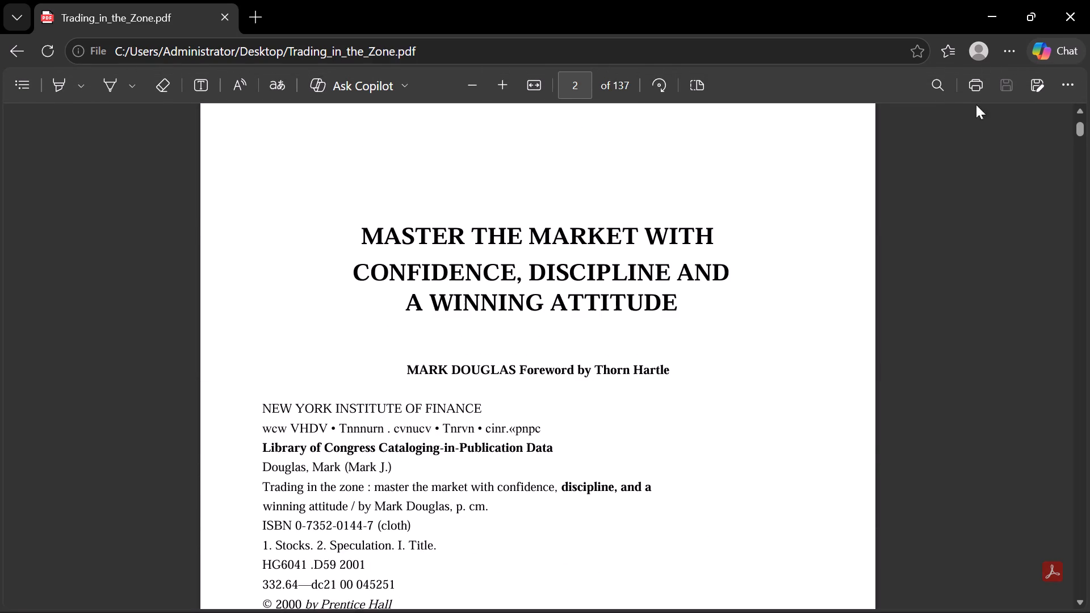
pyautogui.scroll(10, 607, 326)
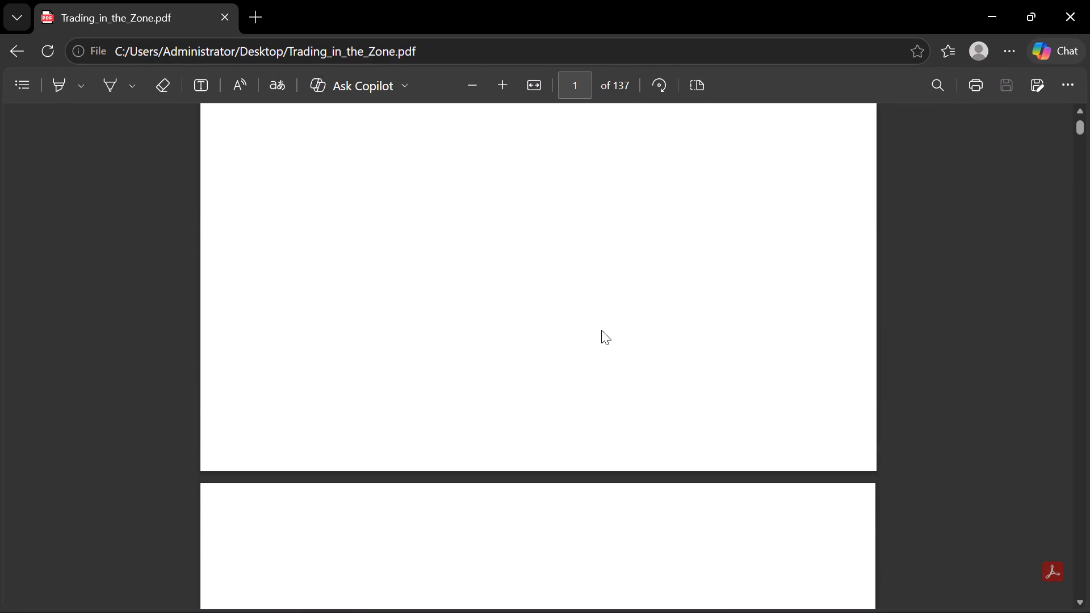
pyautogui.scroll(2, 601, 330)
pyautogui.click(1053, 9)
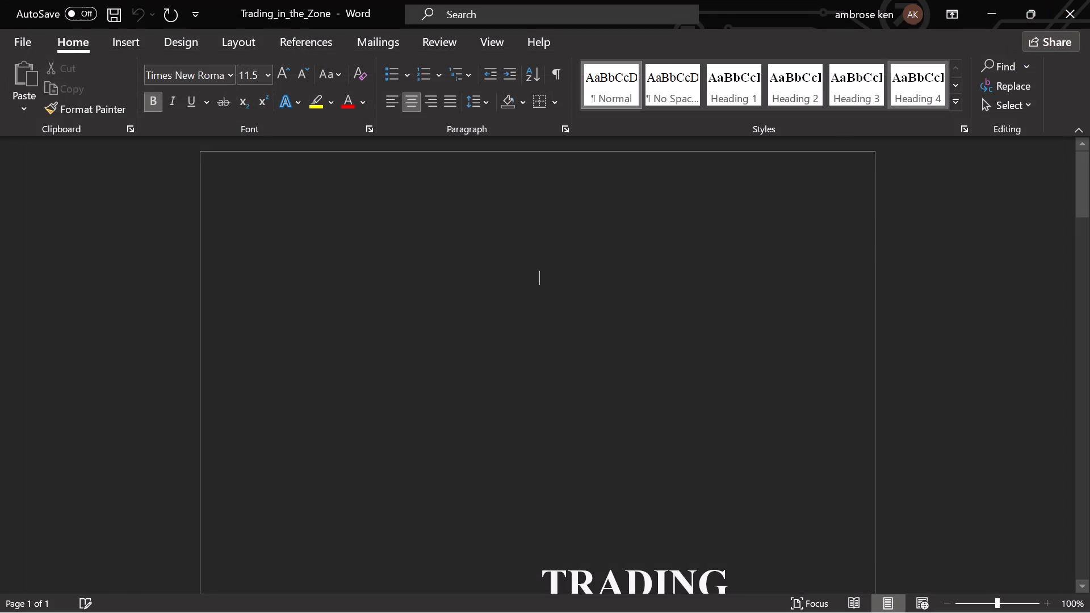
# Save the converted document to the Desktop as a Word Document named Trading_in_the_Zone.
pyautogui.scroll(-8, 505, 429)
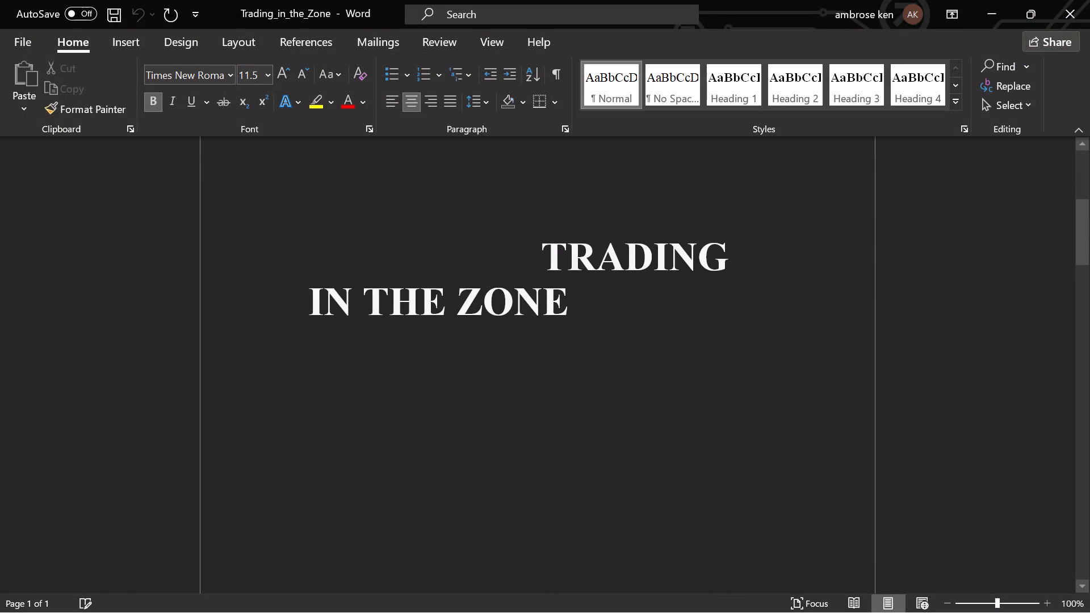
pyautogui.click(117, 15)
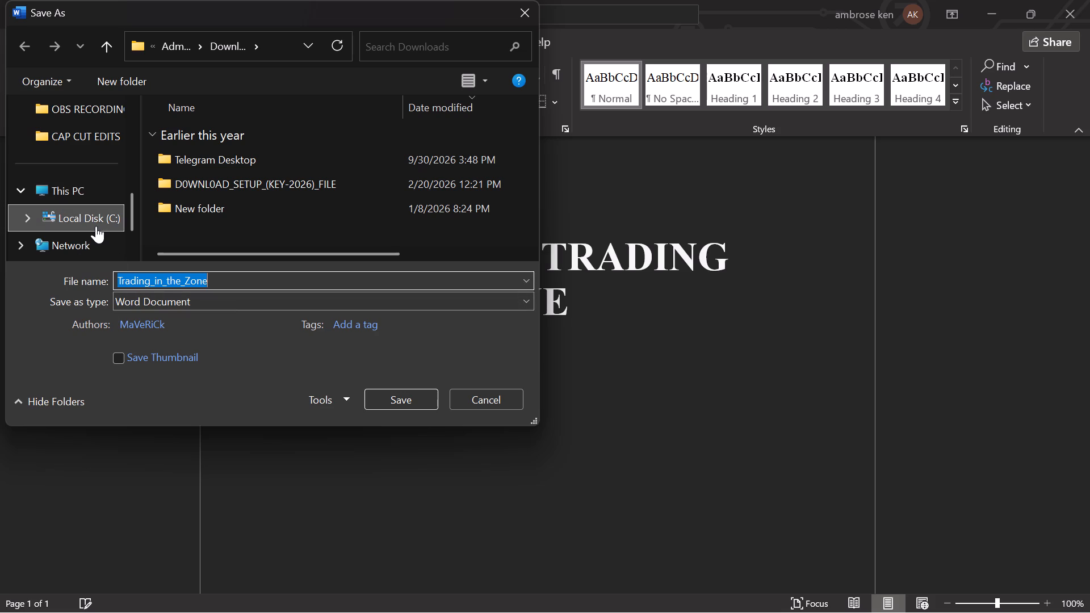
pyautogui.scroll(4, 77, 141)
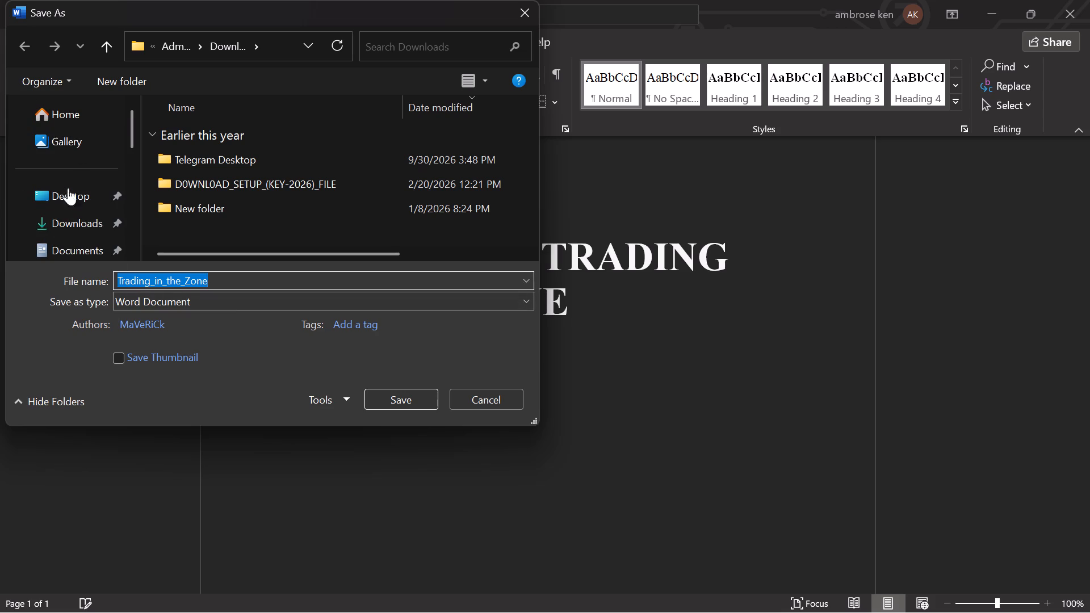
pyautogui.click(59, 194)
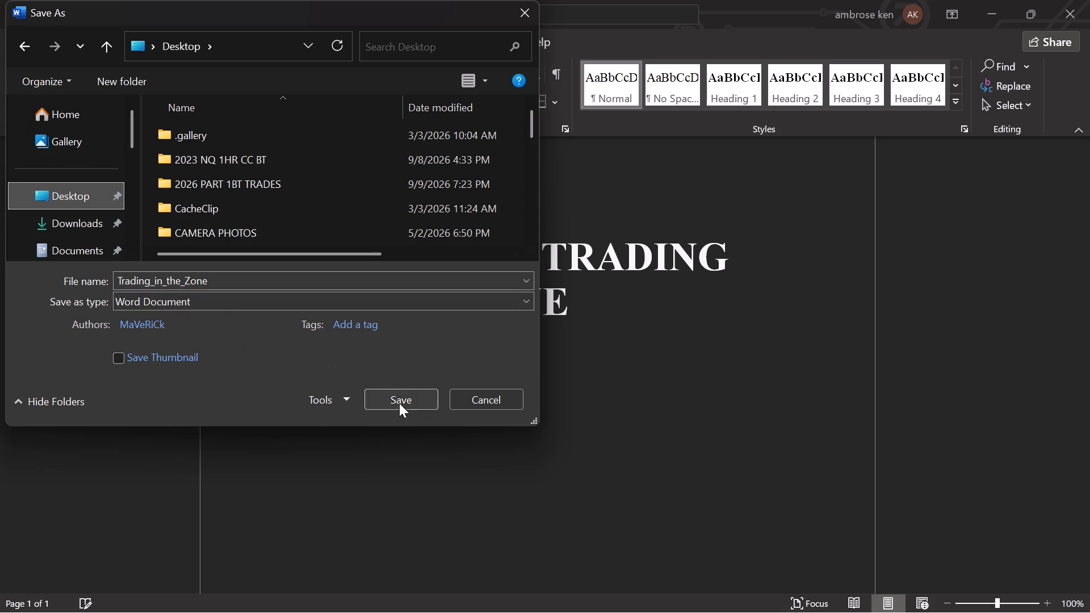
pyautogui.click(393, 392)
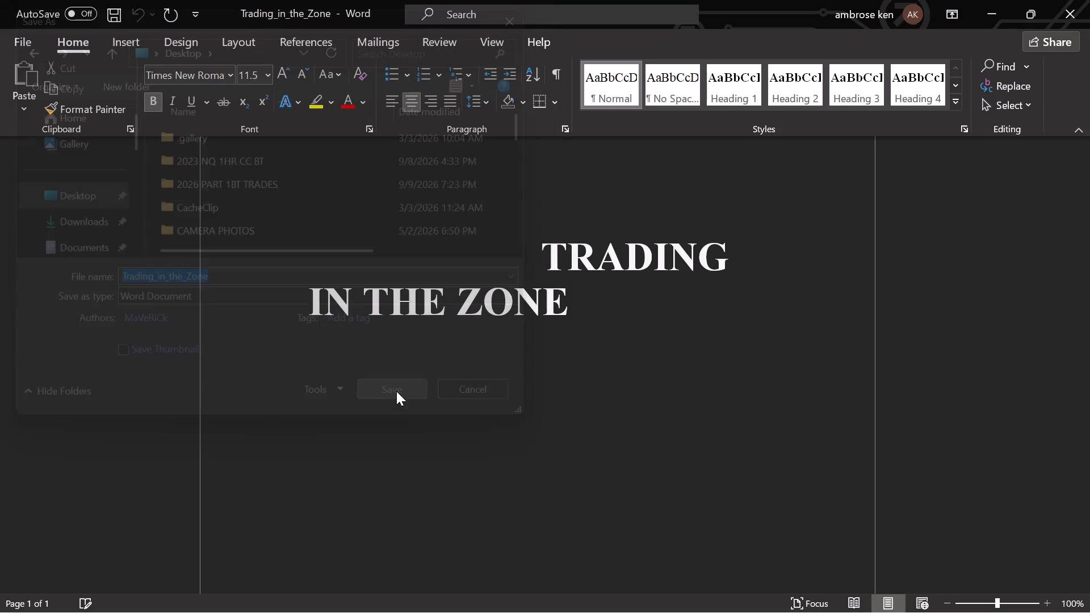
# Minimize Word, close the Downloads folder window, and close the Trading in the Zone PDF page in Chrome.
pyautogui.click(988, 7)
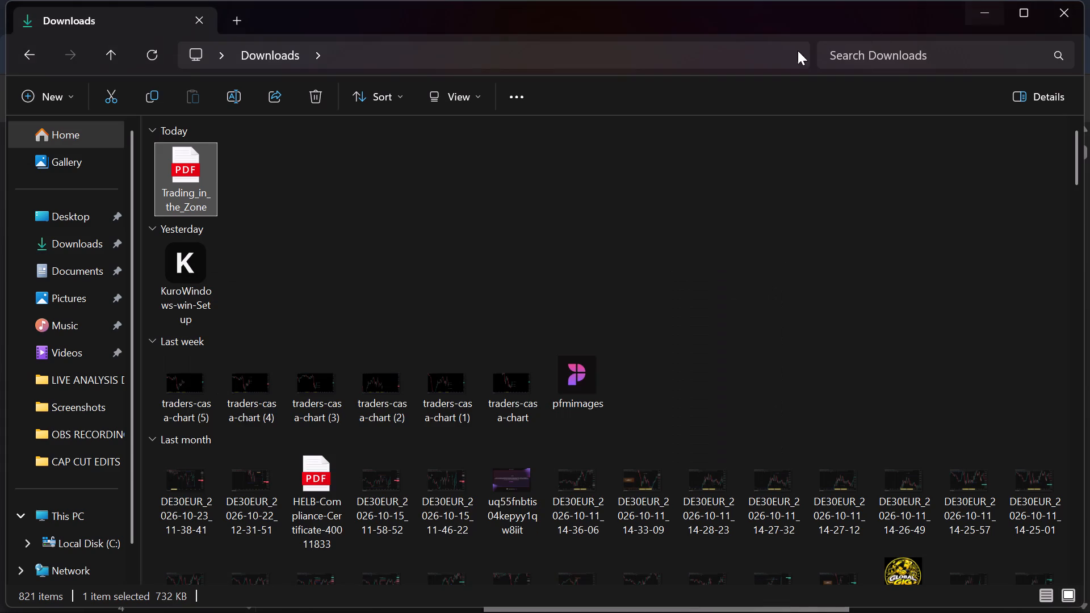
pyautogui.click(1062, 9)
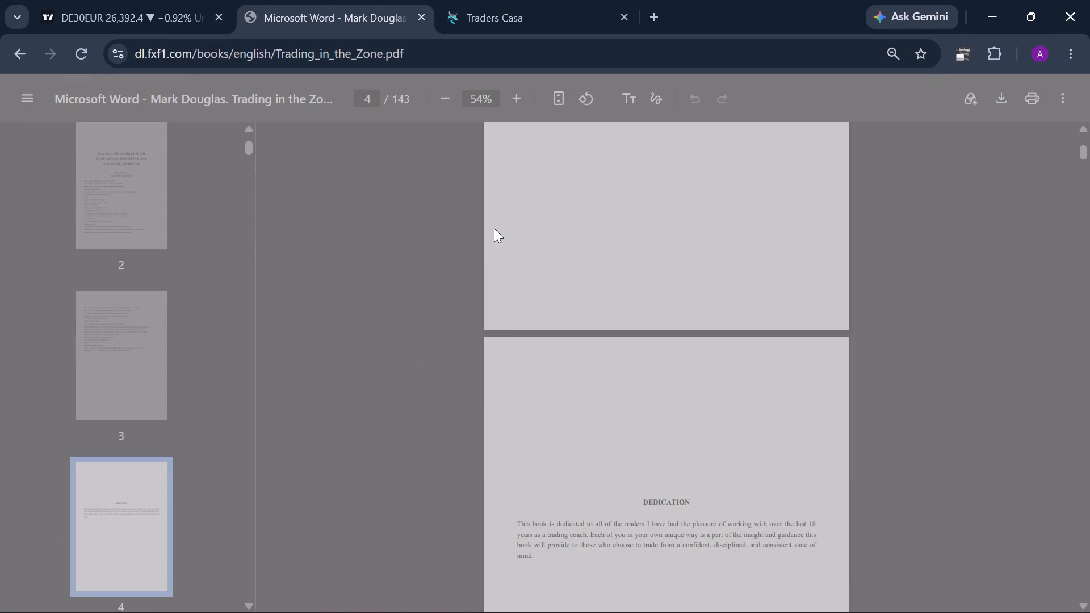
pyautogui.scroll(-11, 493, 229)
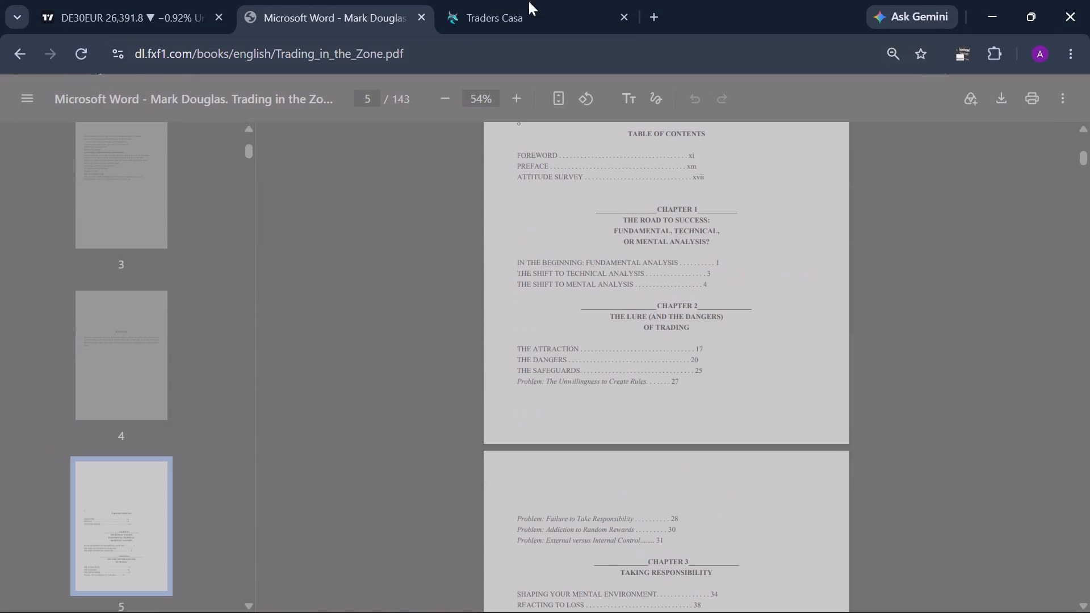
pyautogui.click(418, 16)
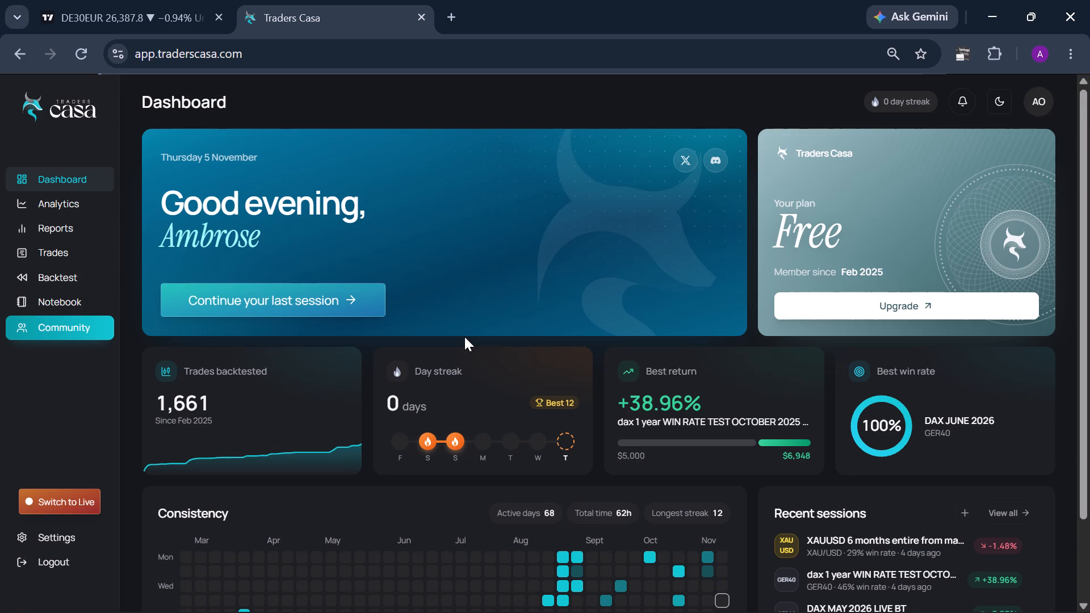
# Look over the Traders Casa dashboard and open the Backtest sessions page.
pyautogui.scroll(-1, 464, 337)
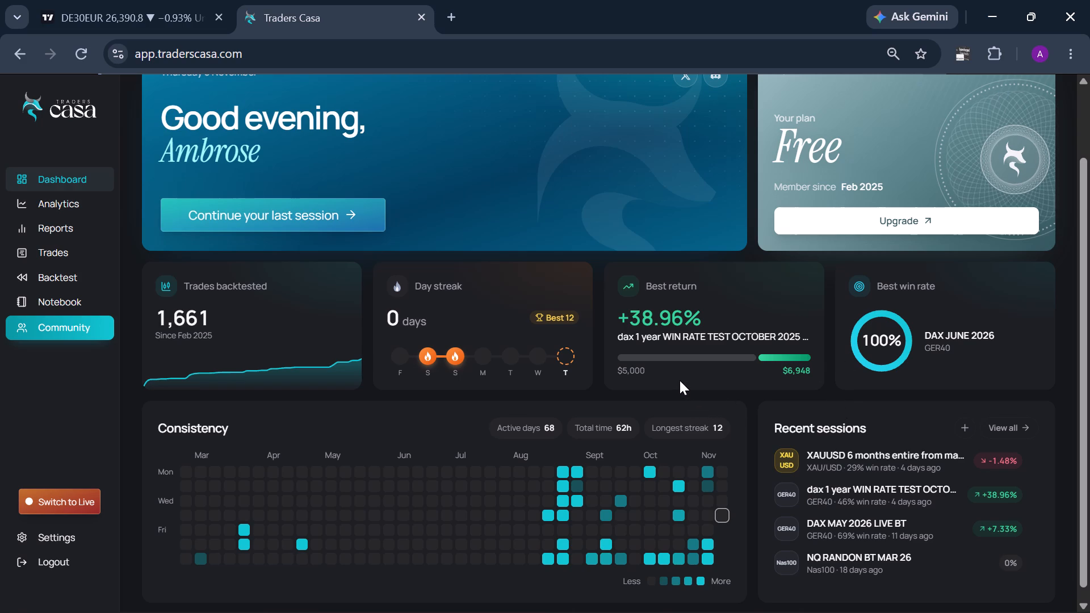
pyautogui.scroll(-1, 678, 381)
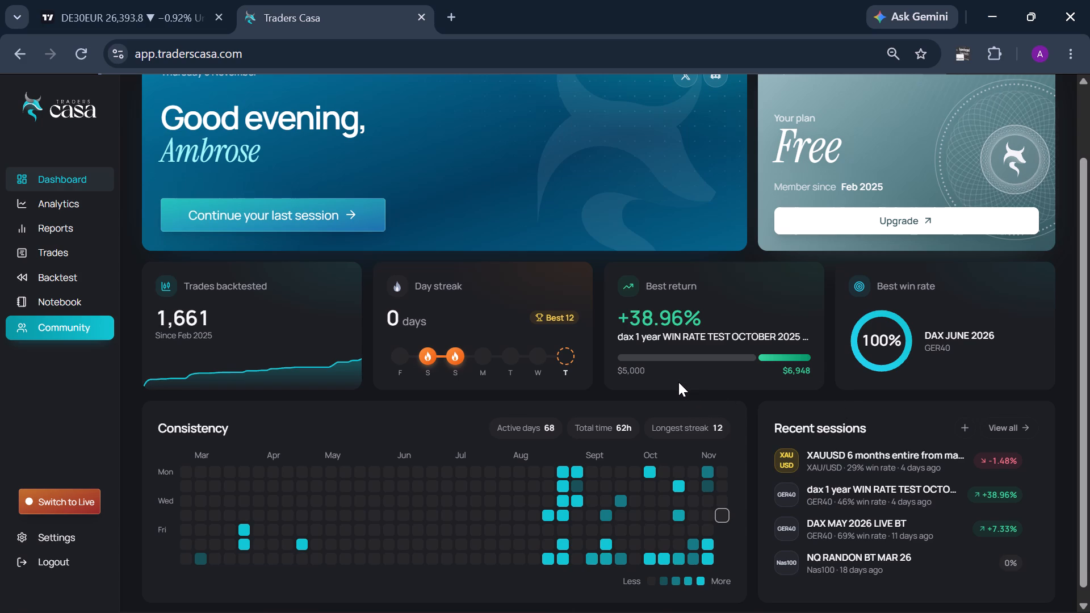
pyautogui.scroll(-2, 678, 382)
pyautogui.scroll(4, 678, 382)
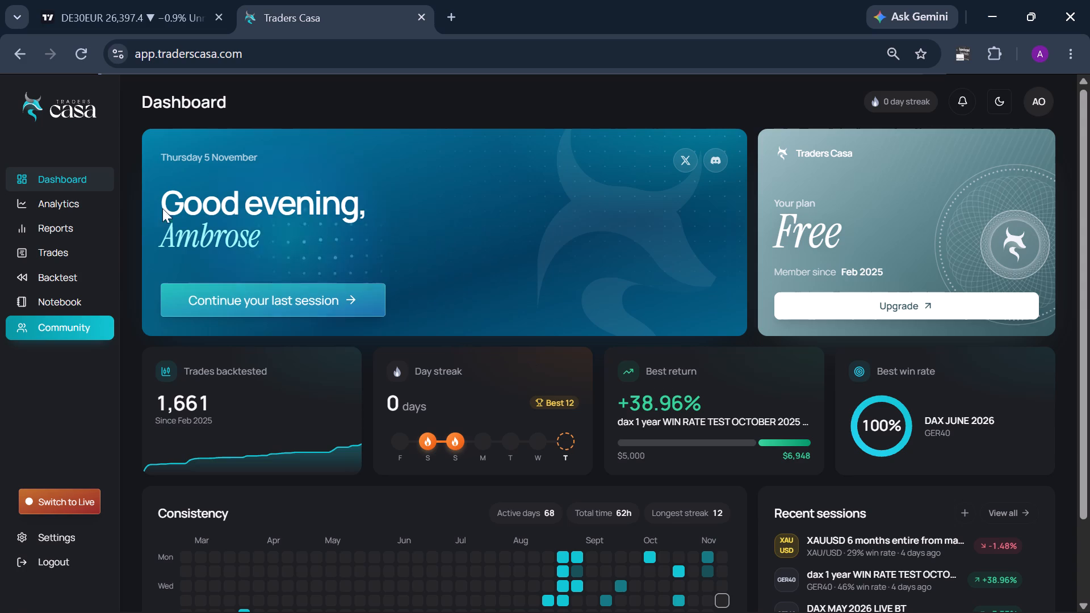
pyautogui.click(65, 272)
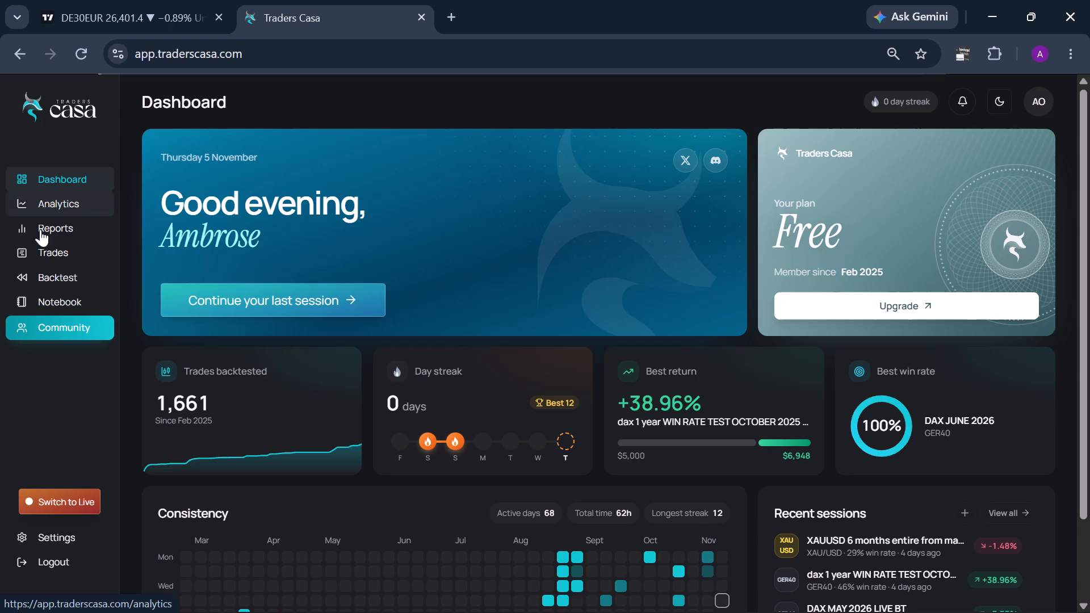
pyautogui.click(39, 284)
pyautogui.click(38, 282)
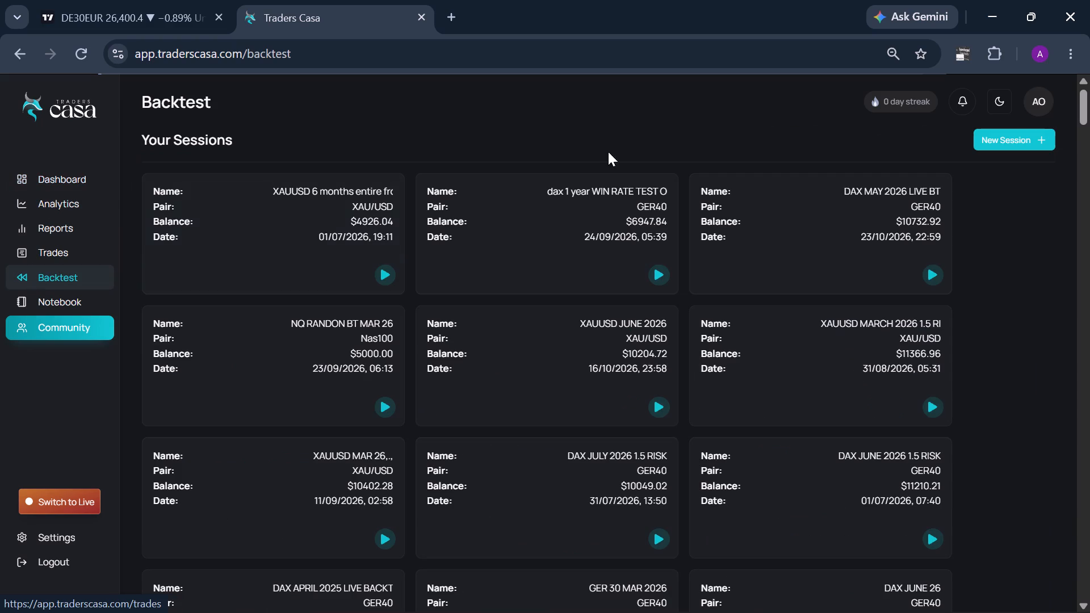
# Start a new backtest session and choose GER40 as its pair.
pyautogui.click(1029, 142)
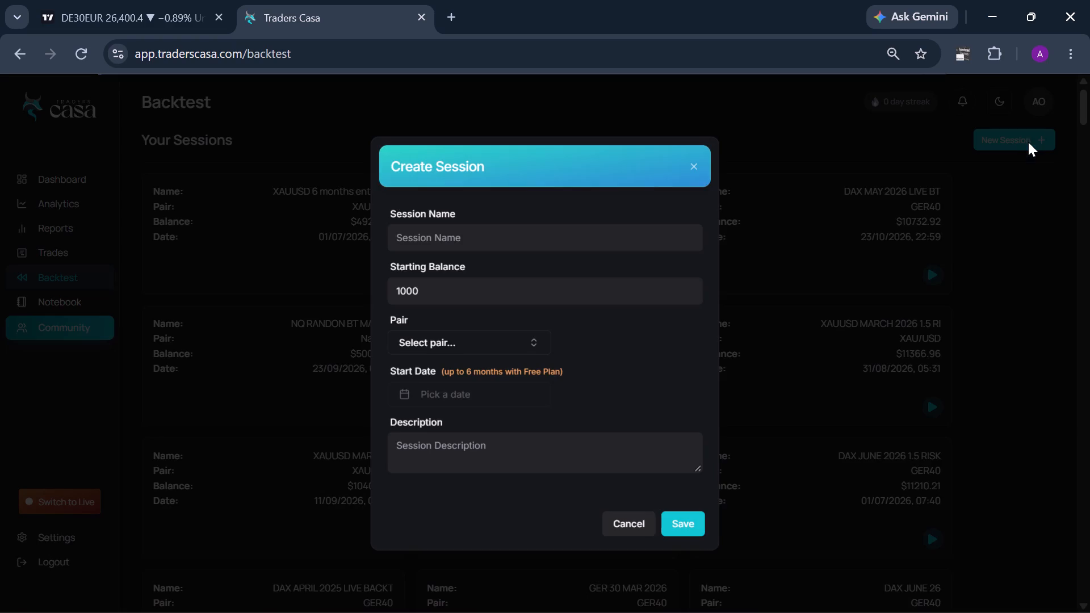
pyautogui.click(493, 343)
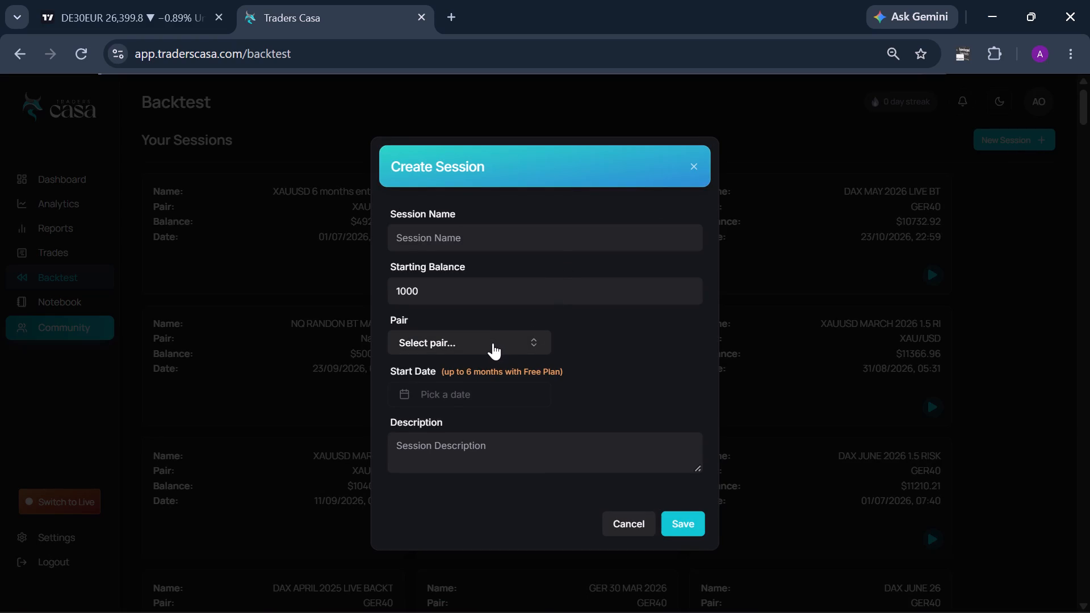
pyautogui.scroll(-5, 459, 459)
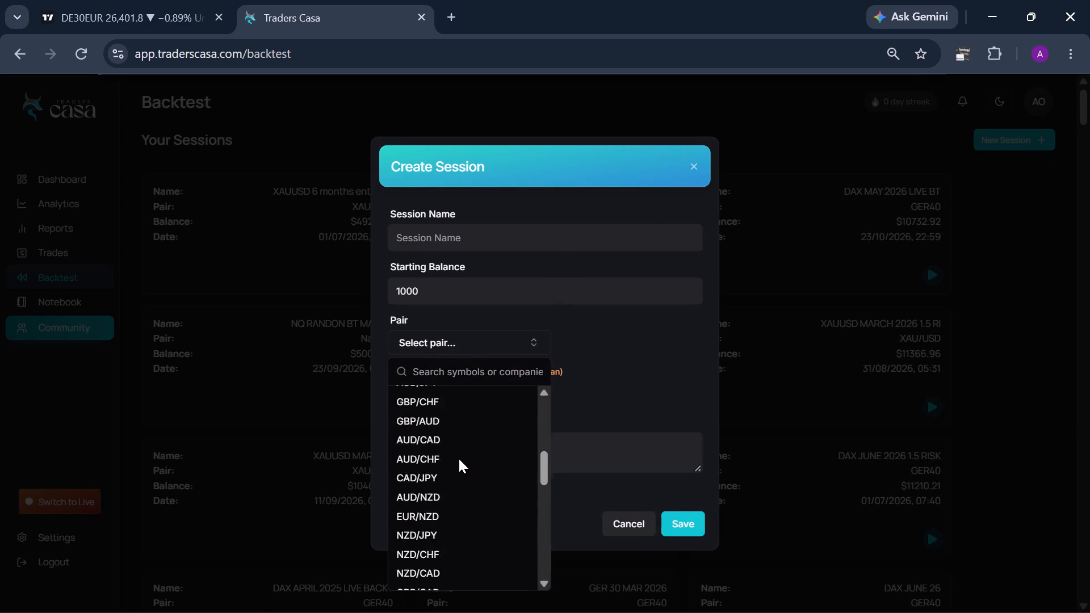
pyautogui.scroll(-2, 459, 458)
pyautogui.scroll(-1, 472, 505)
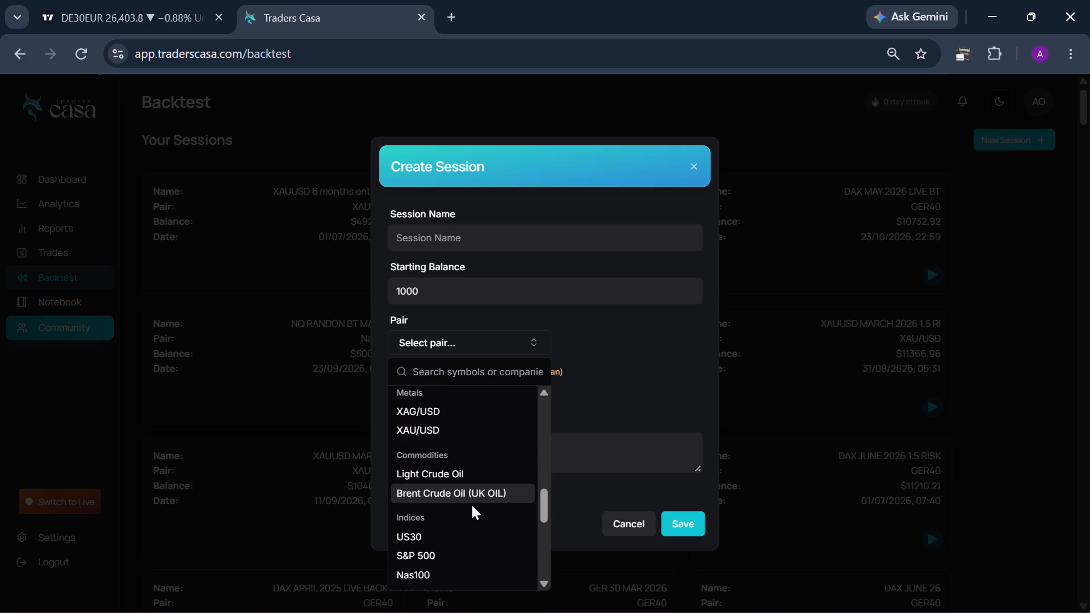
pyautogui.click(442, 519)
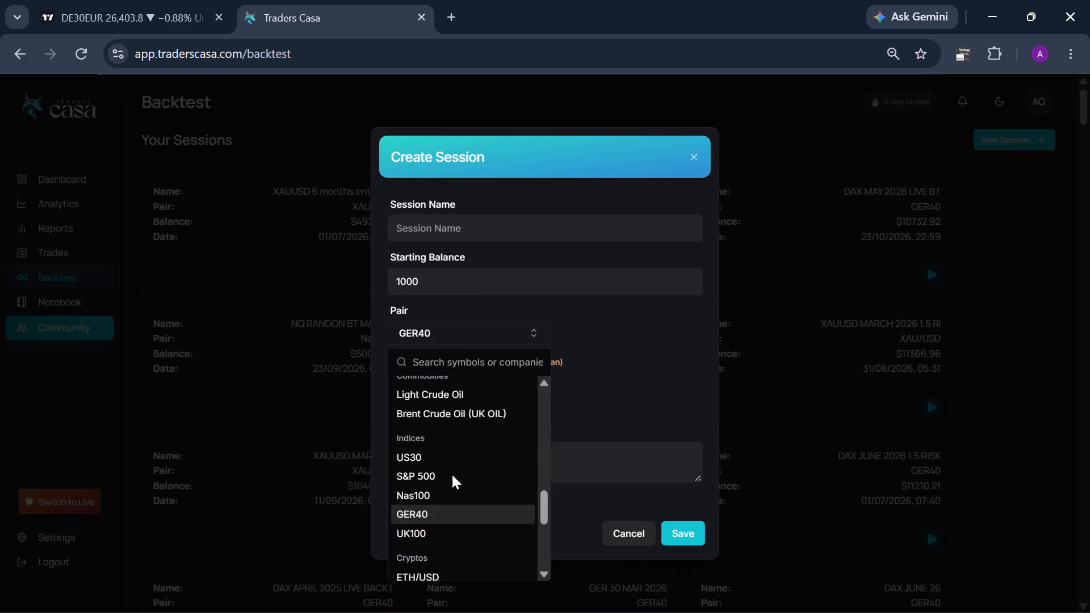
# Set the new session's start date to May 5, 2026.
pyautogui.click(456, 376)
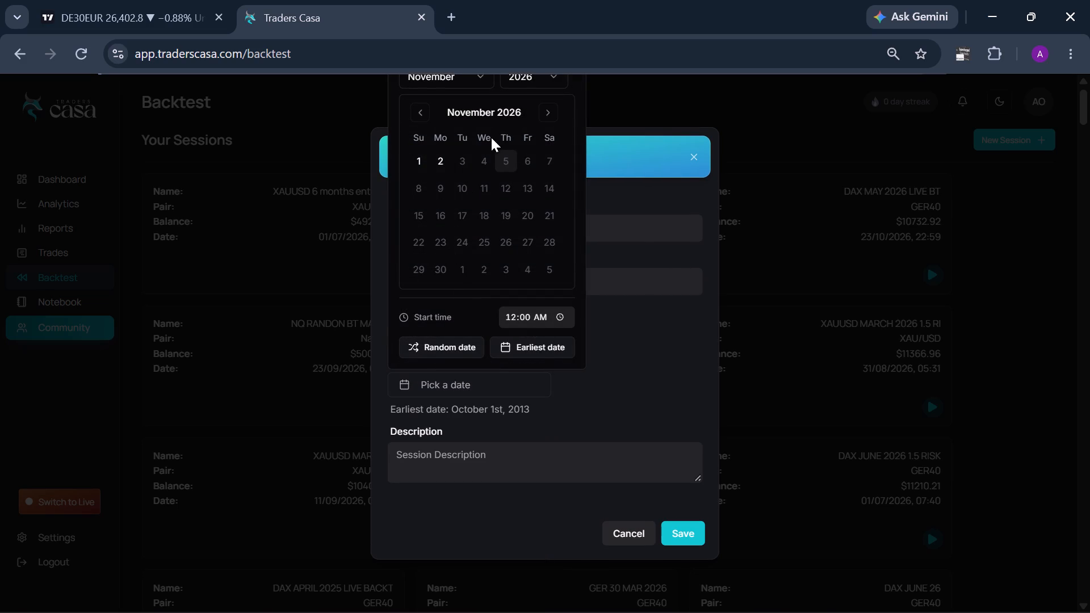
pyautogui.click(418, 115)
pyautogui.click(418, 115)
pyautogui.click(418, 115)
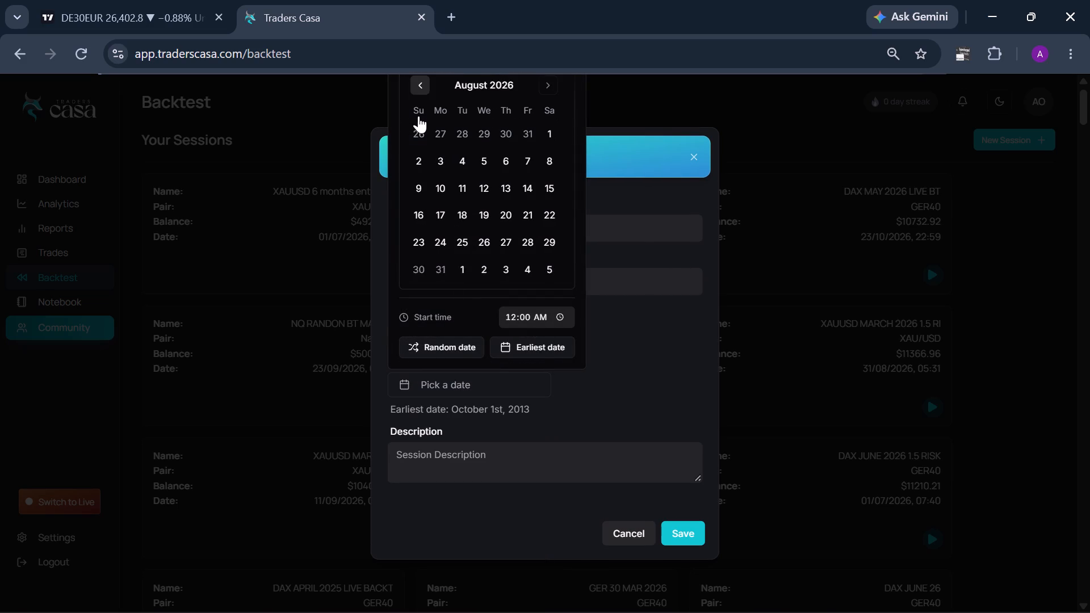
pyautogui.click(414, 90)
pyautogui.click(417, 114)
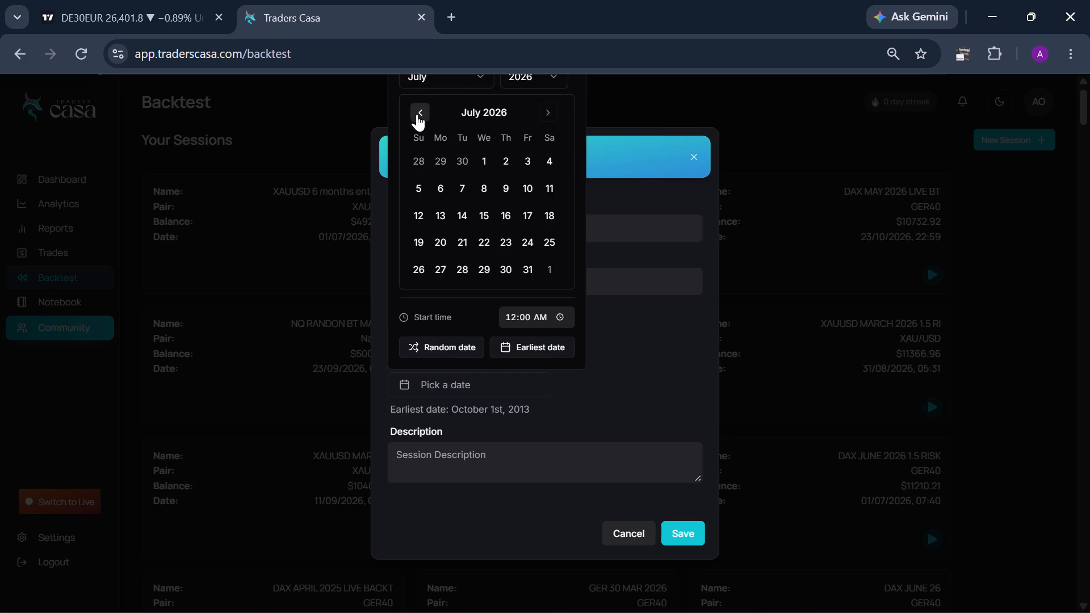
pyautogui.click(417, 114)
pyautogui.click(424, 91)
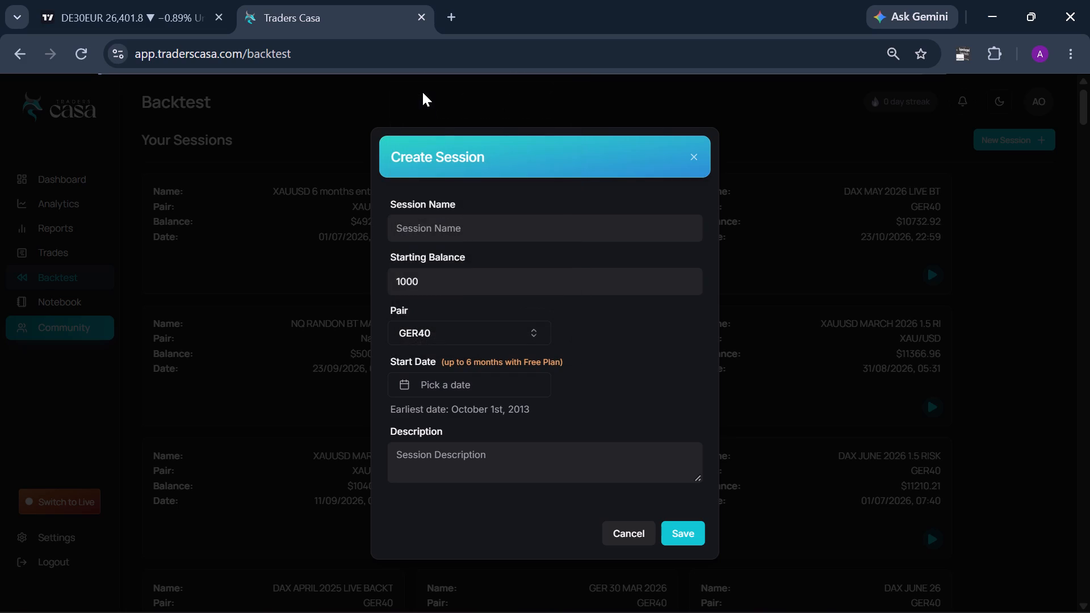
pyautogui.click(443, 379)
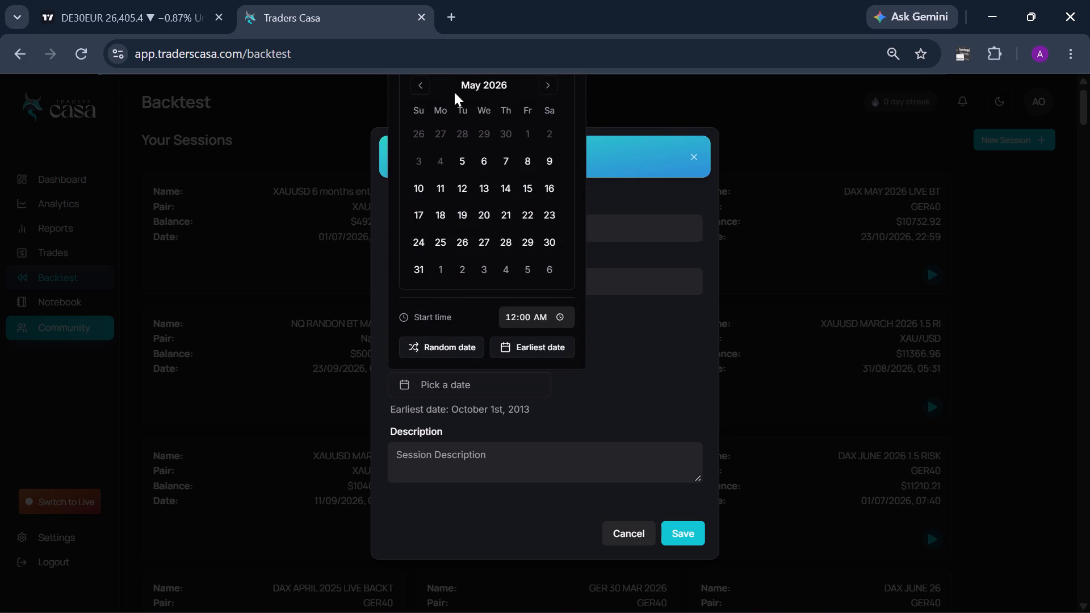
pyautogui.click(422, 83)
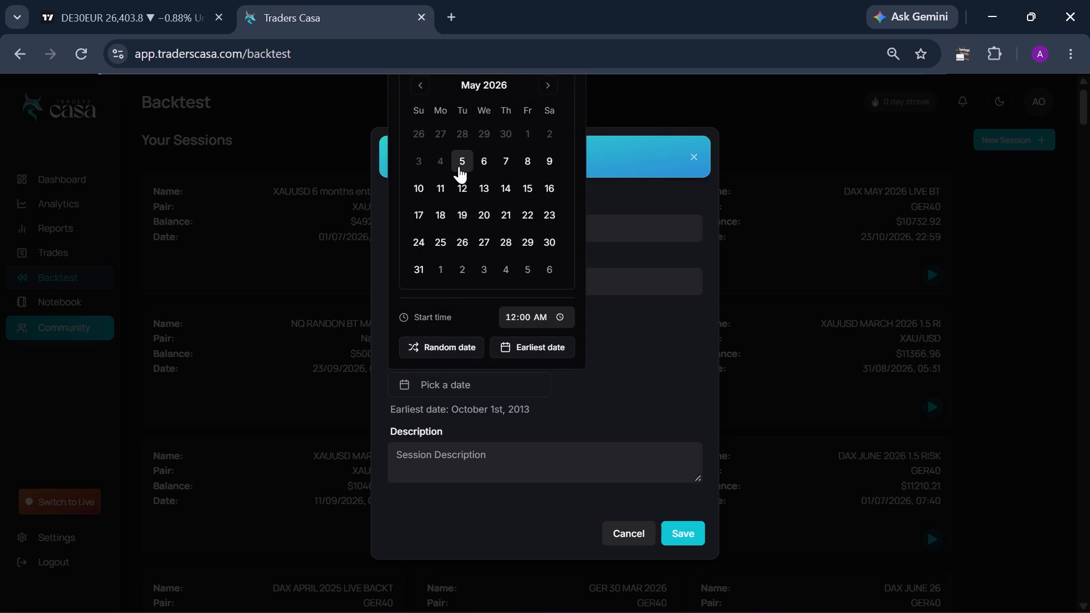
pyautogui.click(462, 167)
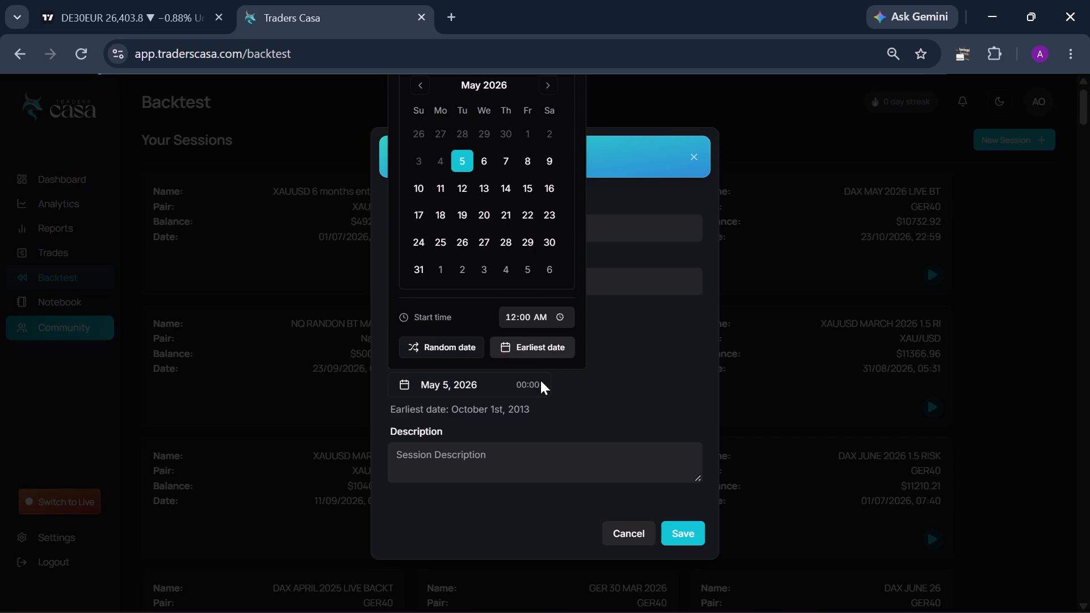
pyautogui.click(636, 411)
# Name the session DAX ENTIRE DAY 350 TO 1410.
pyautogui.click(519, 228)
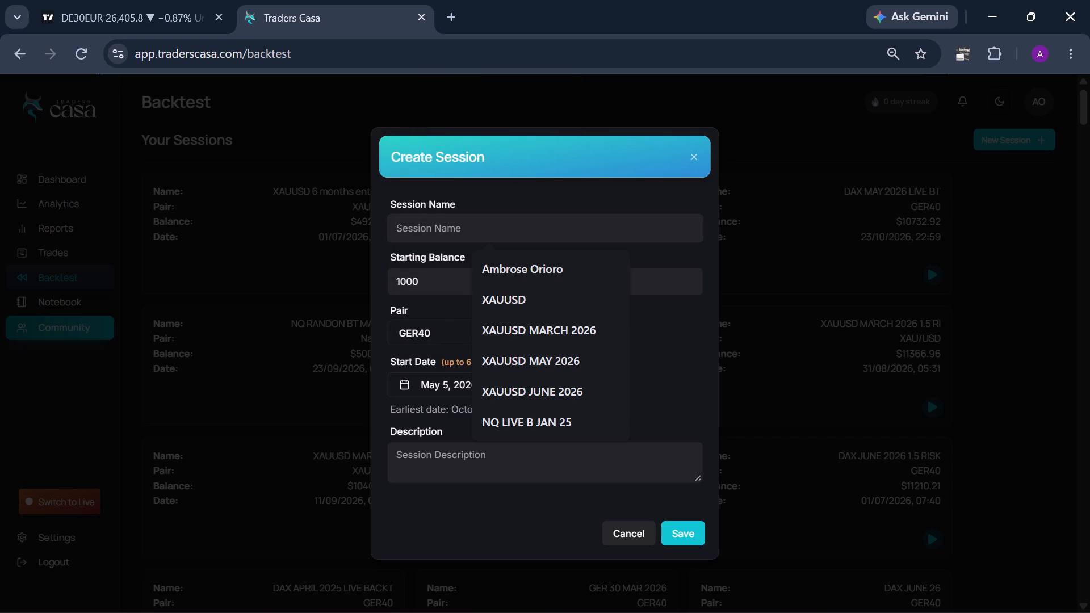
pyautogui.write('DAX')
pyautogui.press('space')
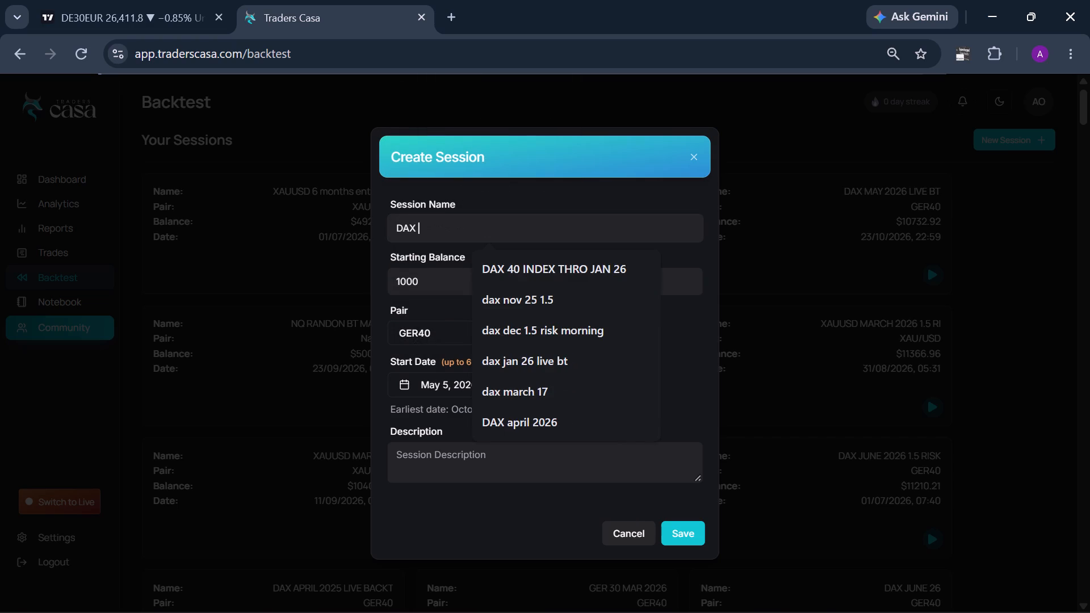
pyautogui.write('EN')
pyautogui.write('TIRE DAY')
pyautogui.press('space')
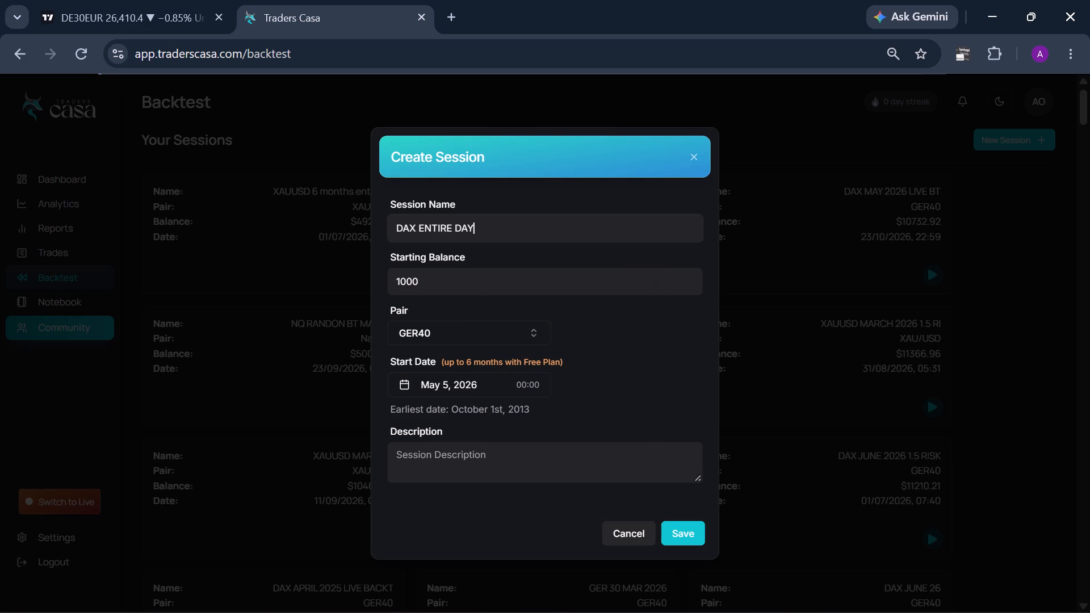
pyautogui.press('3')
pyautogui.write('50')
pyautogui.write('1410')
pyautogui.click(496, 228)
pyautogui.press('space')
pyautogui.write('TO')
pyautogui.press('space')
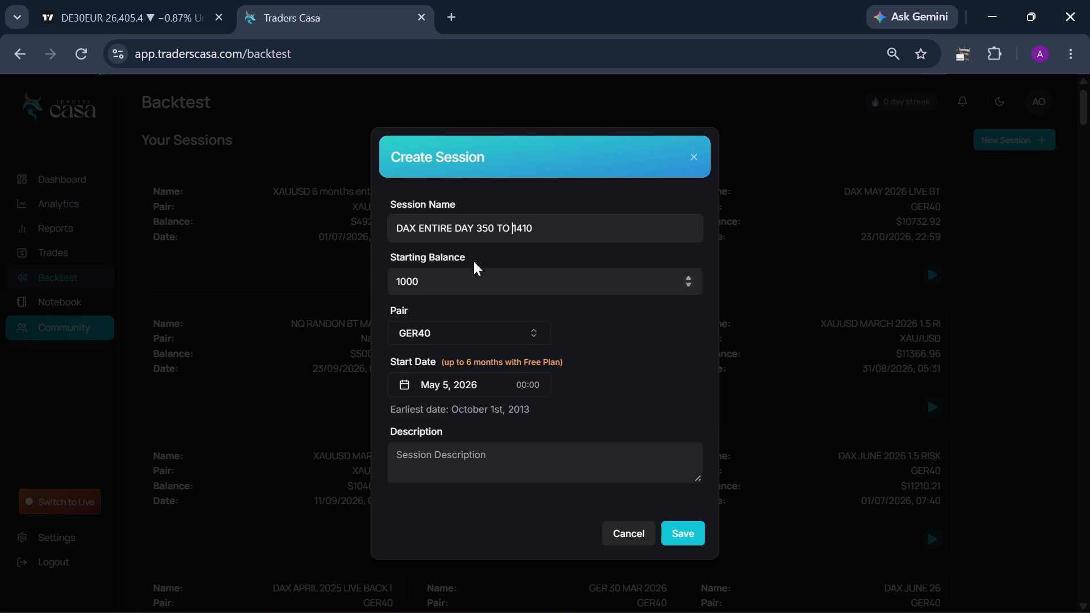
# Set the session's starting balance to 5000 and save the session.
pyautogui.click(460, 283)
pyautogui.press('BackSpace')
pyautogui.press('BackSpace')
pyautogui.press('BackSpace')
pyautogui.press('BackSpace')
pyautogui.press('BackSpace')
pyautogui.write('5000')
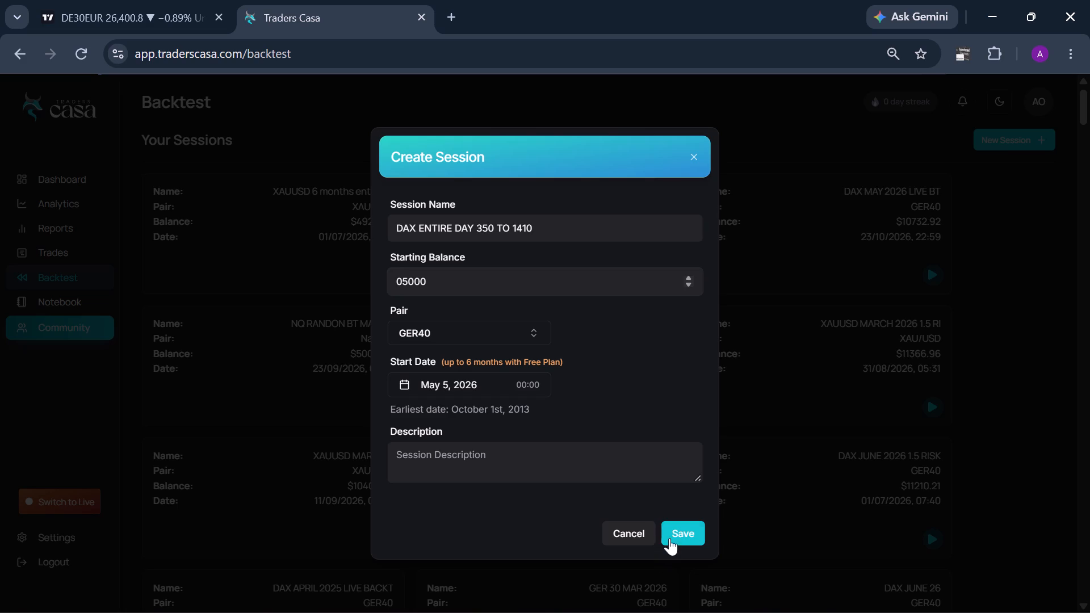
pyautogui.click(676, 532)
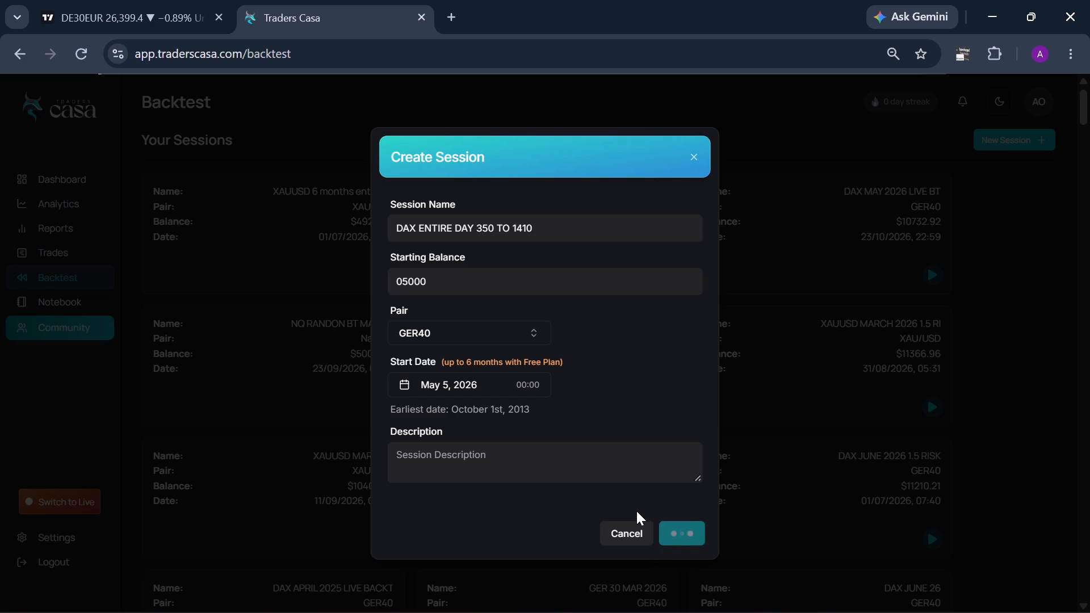
# Switch to the TradingView chart and examine the DE30EUR 5-minute price action through Tuesday, October 13.
pyautogui.click(98, 0)
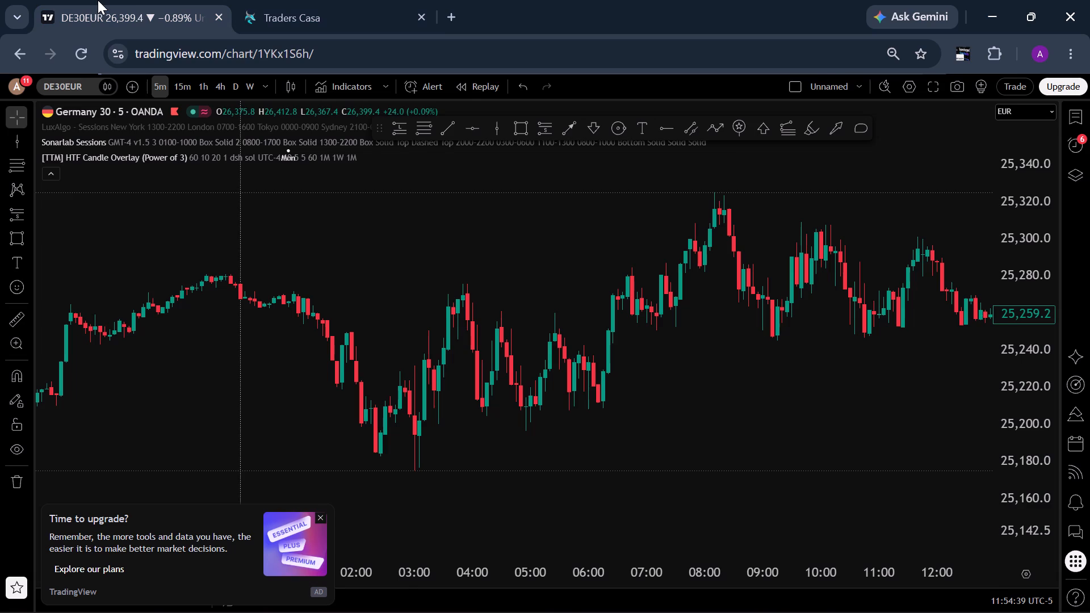
pyautogui.moveTo(730, 426); pyautogui.dragTo(320, 406)
pyautogui.moveTo(857, 480); pyautogui.dragTo(378, 426)
pyautogui.moveTo(788, 284); pyautogui.dragTo(555, 517)
pyautogui.moveTo(663, 332); pyautogui.dragTo(662, 333)
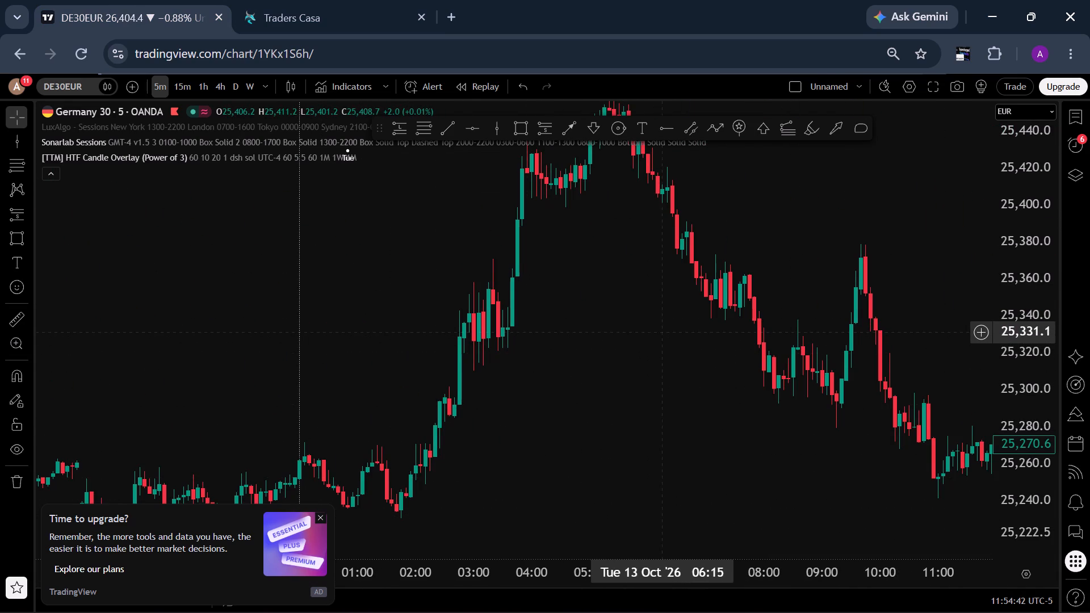
pyautogui.moveTo(662, 333); pyautogui.dragTo(363, 359)
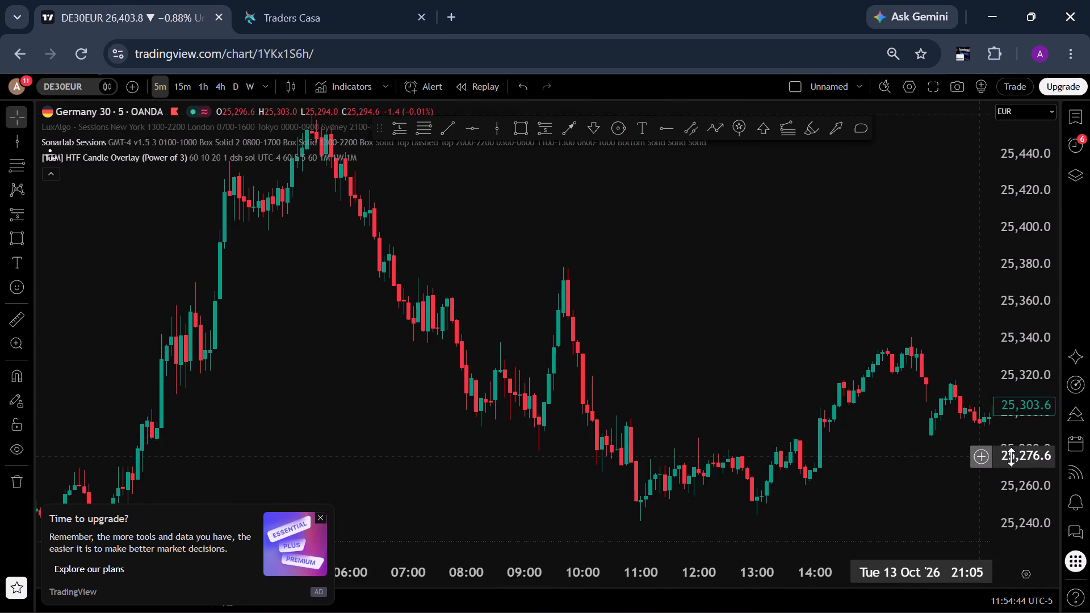
pyautogui.scroll(6, 1014, 461)
pyautogui.scroll(-1, 540, 573)
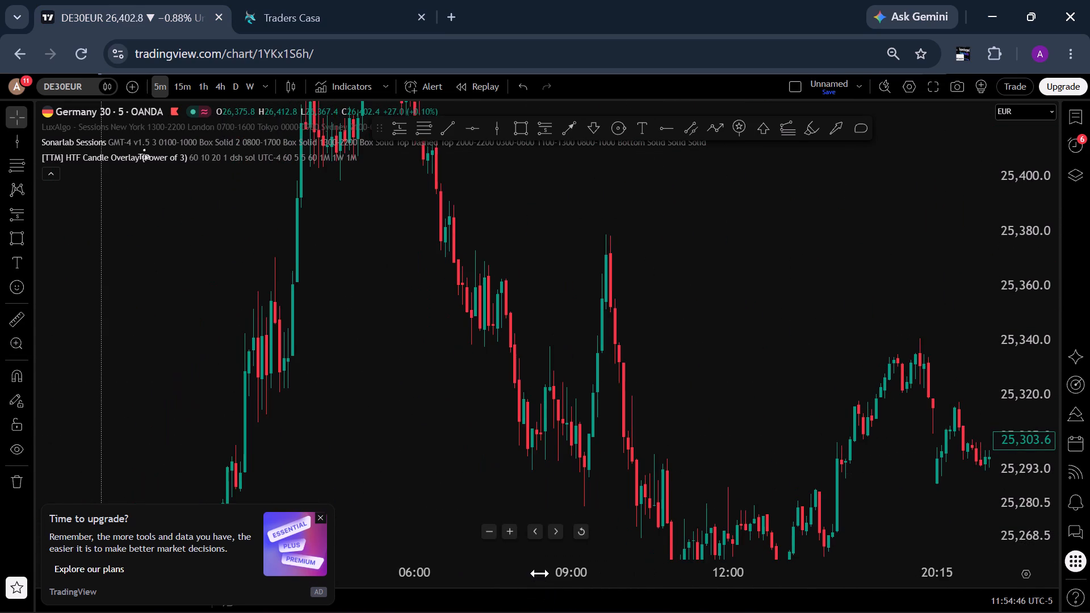
pyautogui.scroll(-1, 540, 573)
pyautogui.scroll(2, 540, 573)
pyautogui.moveTo(745, 415); pyautogui.dragTo(745, 413)
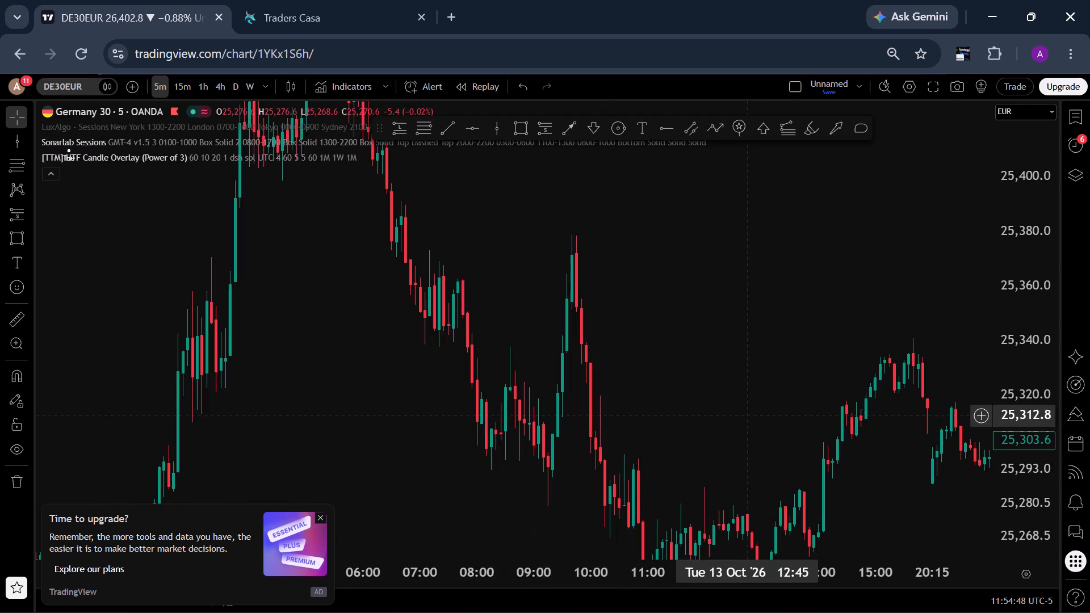
pyautogui.moveTo(745, 413); pyautogui.dragTo(636, 232)
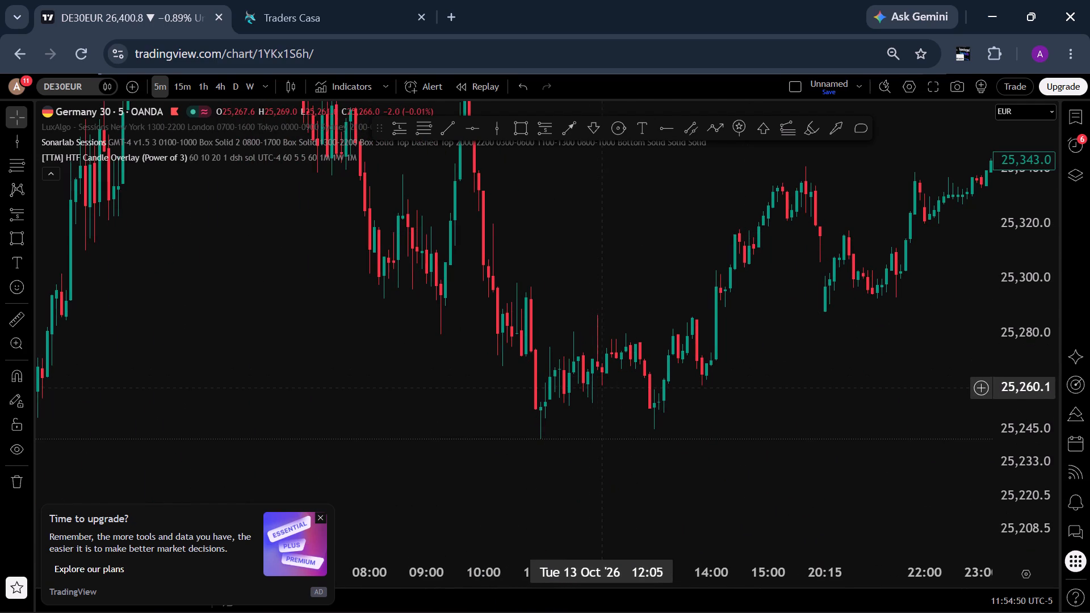
pyautogui.scroll(6, 1033, 484)
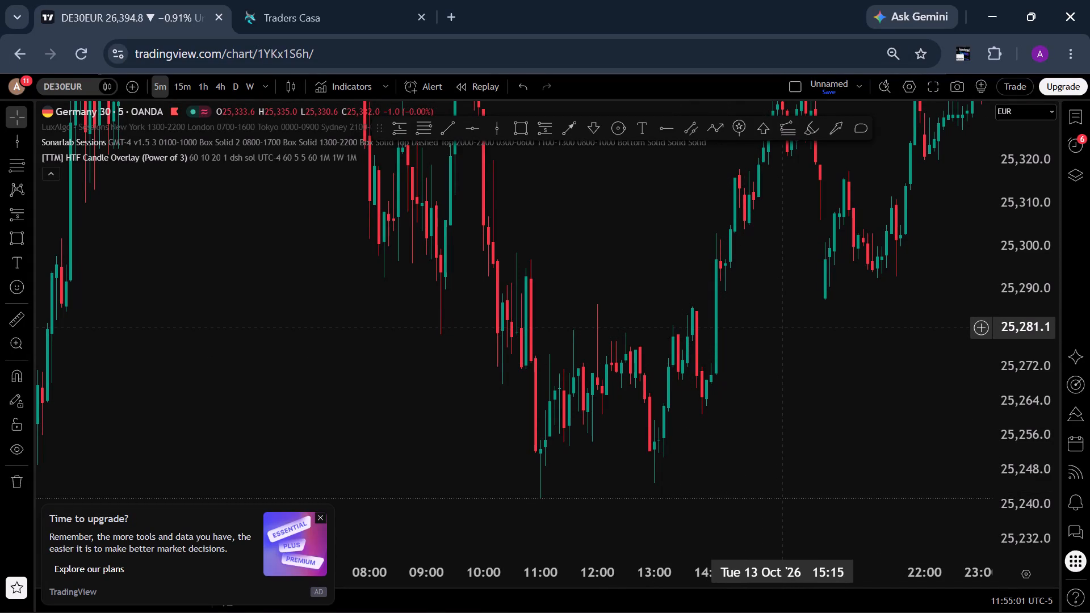
pyautogui.moveTo(787, 329); pyautogui.dragTo(775, 336)
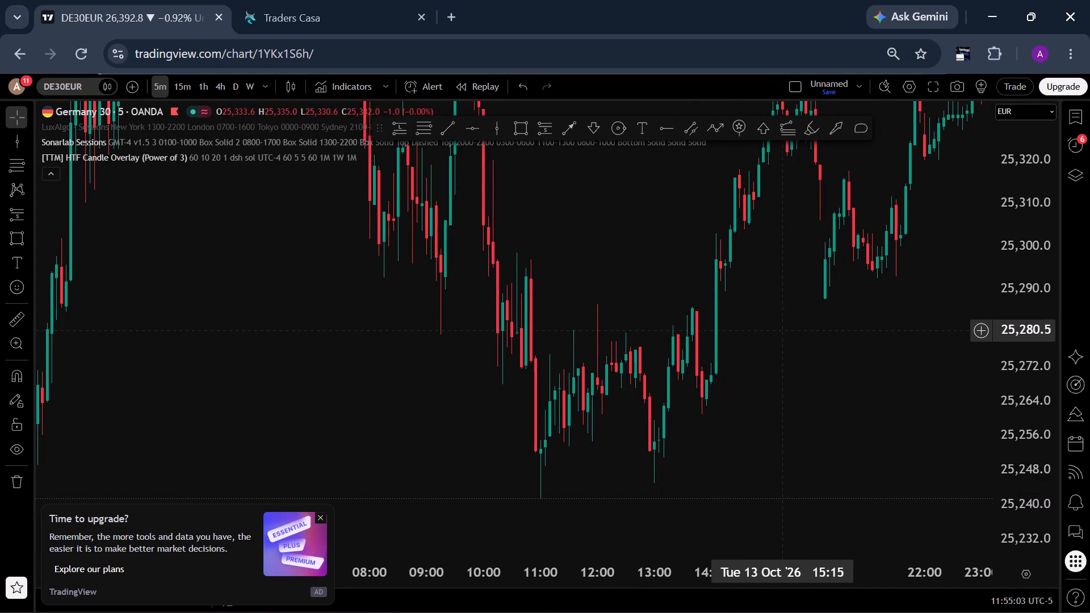
pyautogui.moveTo(775, 336); pyautogui.dragTo(584, 389)
pyautogui.moveTo(821, 308); pyautogui.dragTo(455, 389)
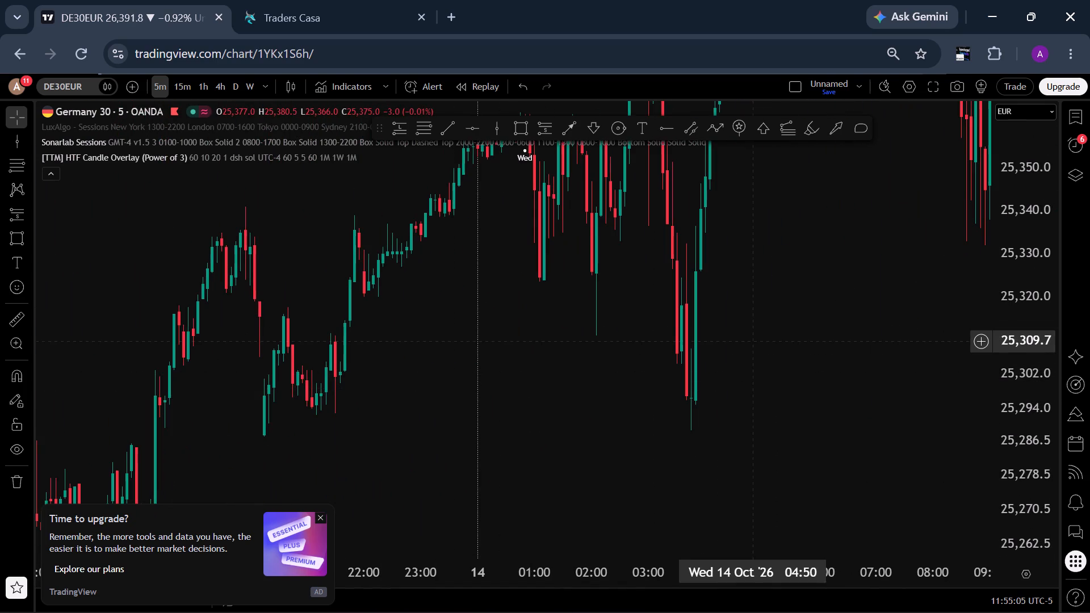
# Examine the DE30EUR 5-minute price action across Wednesday, October 14, including its intraday highs and lows.
pyautogui.moveTo(753, 341); pyautogui.dragTo(557, 457)
pyautogui.moveTo(676, 278); pyautogui.dragTo(607, 486)
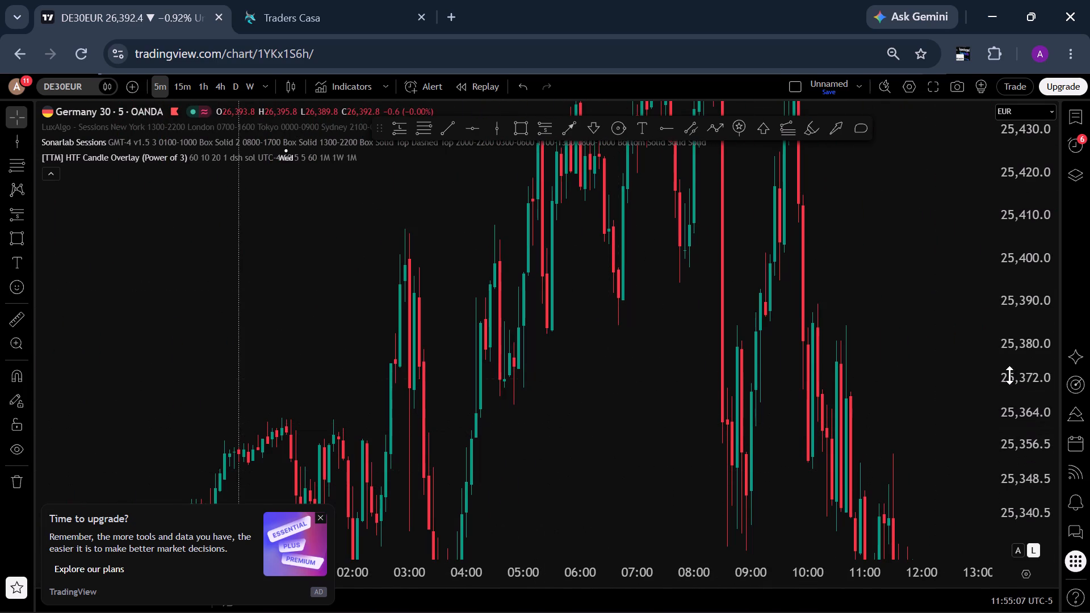
pyautogui.scroll(-15, 992, 399)
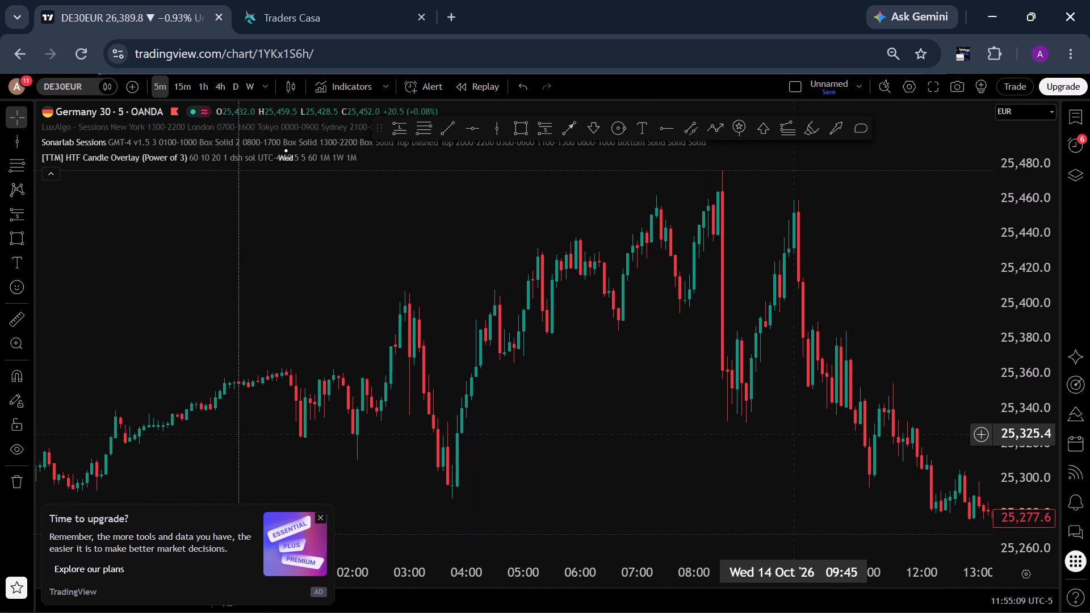
pyautogui.moveTo(825, 418); pyautogui.dragTo(736, 415)
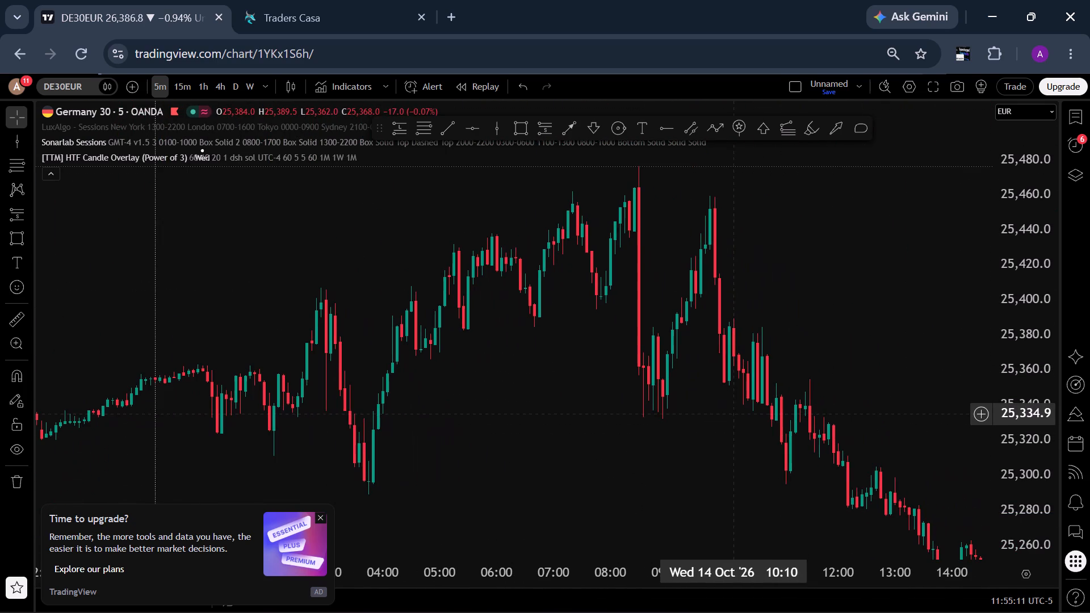
pyautogui.moveTo(790, 482); pyautogui.dragTo(666, 450)
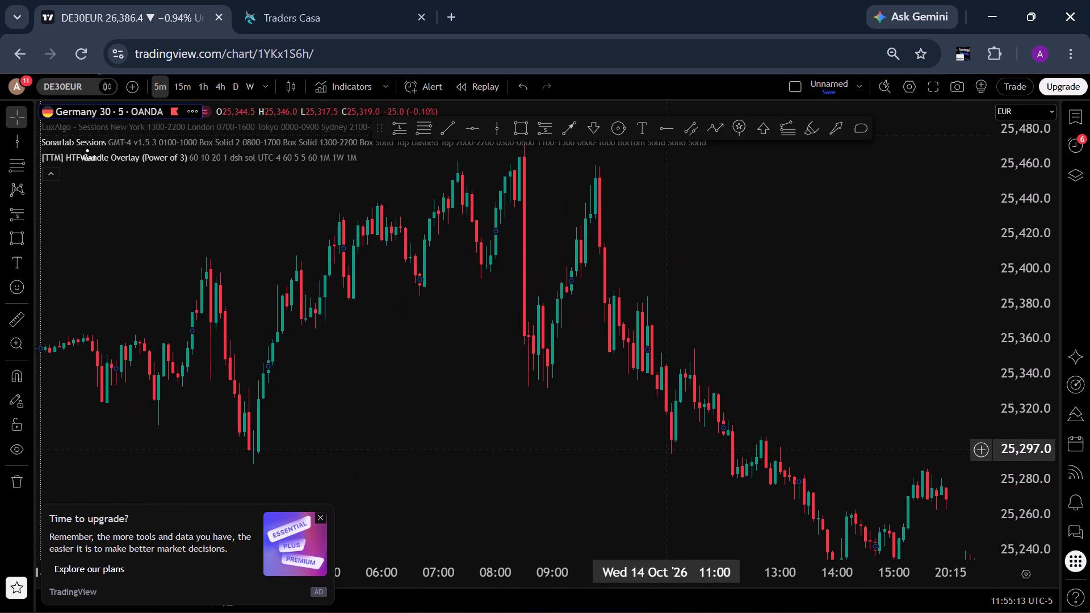
pyautogui.click(631, 468)
pyautogui.moveTo(631, 468); pyautogui.dragTo(575, 454)
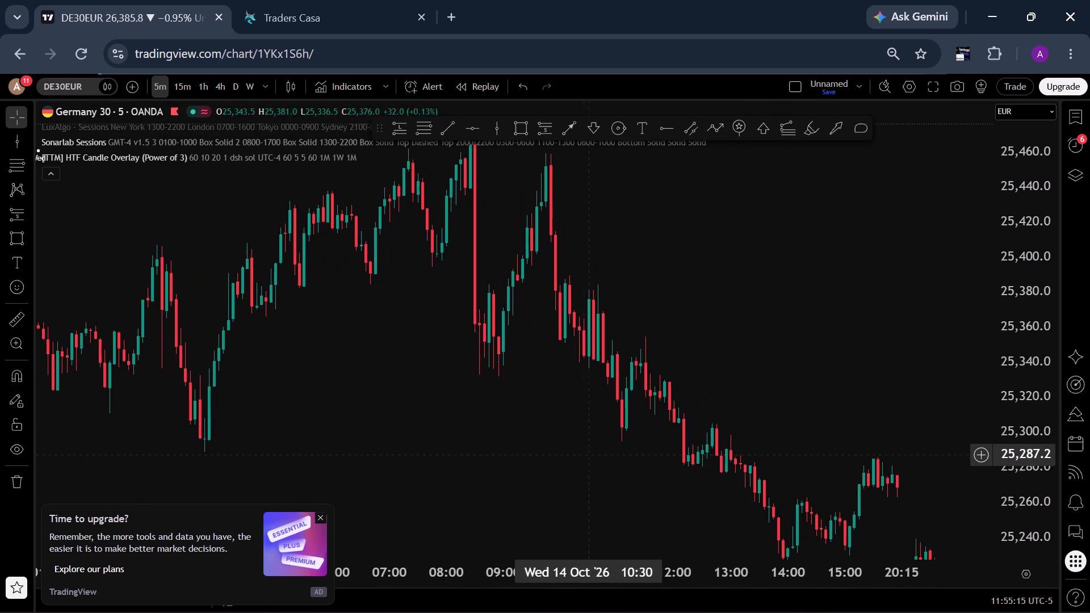
pyautogui.scroll(7, 1001, 439)
pyautogui.moveTo(862, 460); pyautogui.dragTo(803, 372)
pyautogui.scroll(11, 1028, 414)
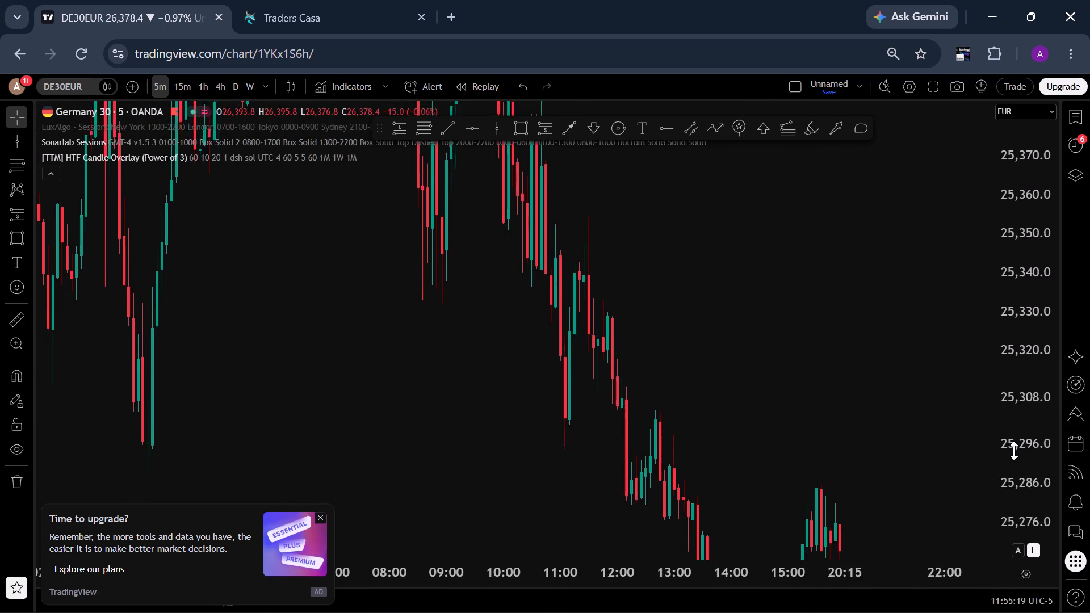
pyautogui.scroll(2, 1014, 451)
pyautogui.scroll(-7, 1013, 451)
pyautogui.scroll(1, 1013, 452)
pyautogui.scroll(-3, 1012, 451)
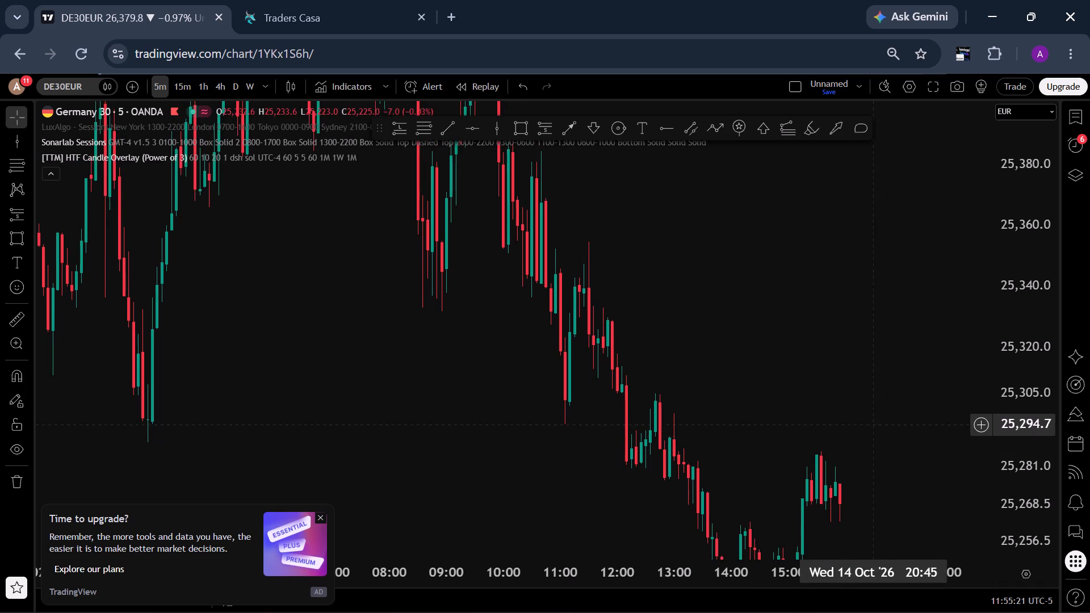
pyautogui.moveTo(876, 423); pyautogui.dragTo(832, 307)
pyautogui.scroll(-6, 451, 572)
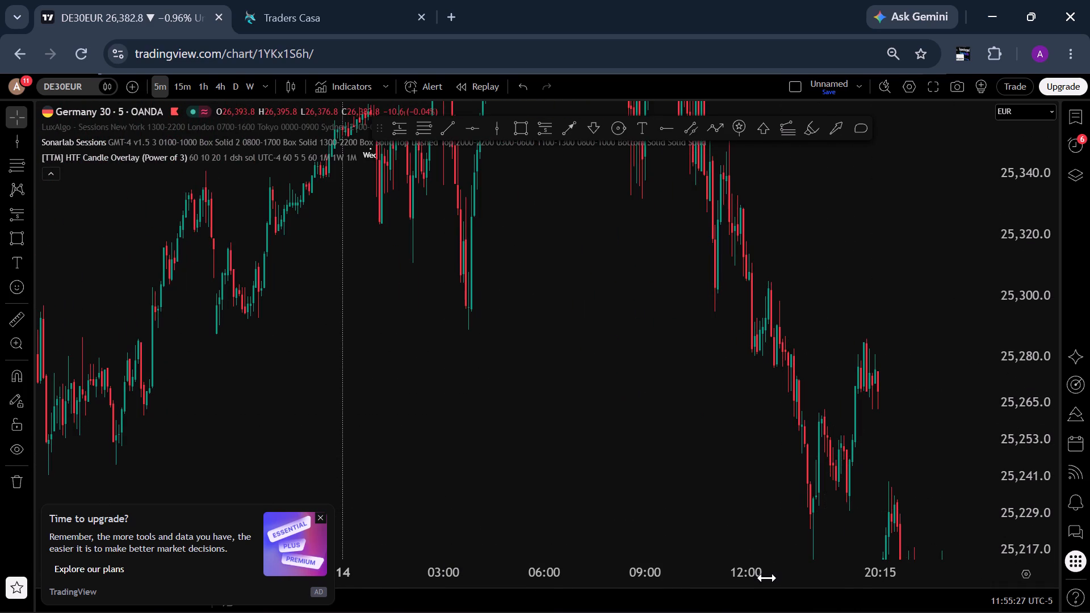
pyautogui.scroll(2, 766, 578)
pyautogui.moveTo(839, 267); pyautogui.dragTo(829, 399)
pyautogui.moveTo(823, 270); pyautogui.dragTo(812, 433)
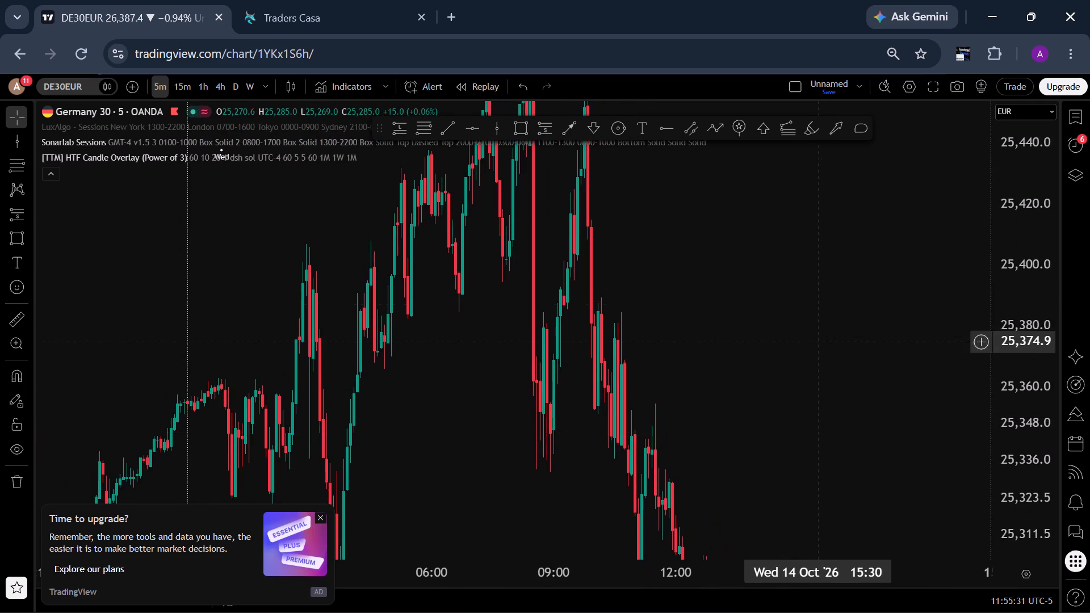
pyautogui.moveTo(822, 301); pyautogui.dragTo(823, 384)
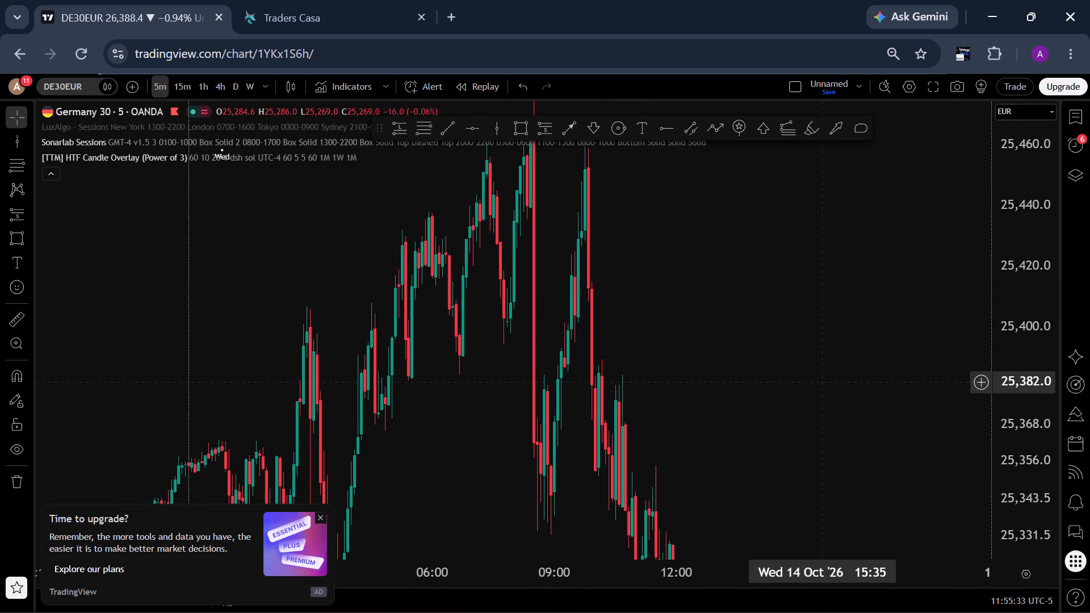
# Examine the DE30EUR 5-minute price action across Thursday, October 15, around the existing Fibonacci drawing.
pyautogui.moveTo(821, 381); pyautogui.dragTo(531, 69)
pyautogui.moveTo(716, 343); pyautogui.dragTo(437, 188)
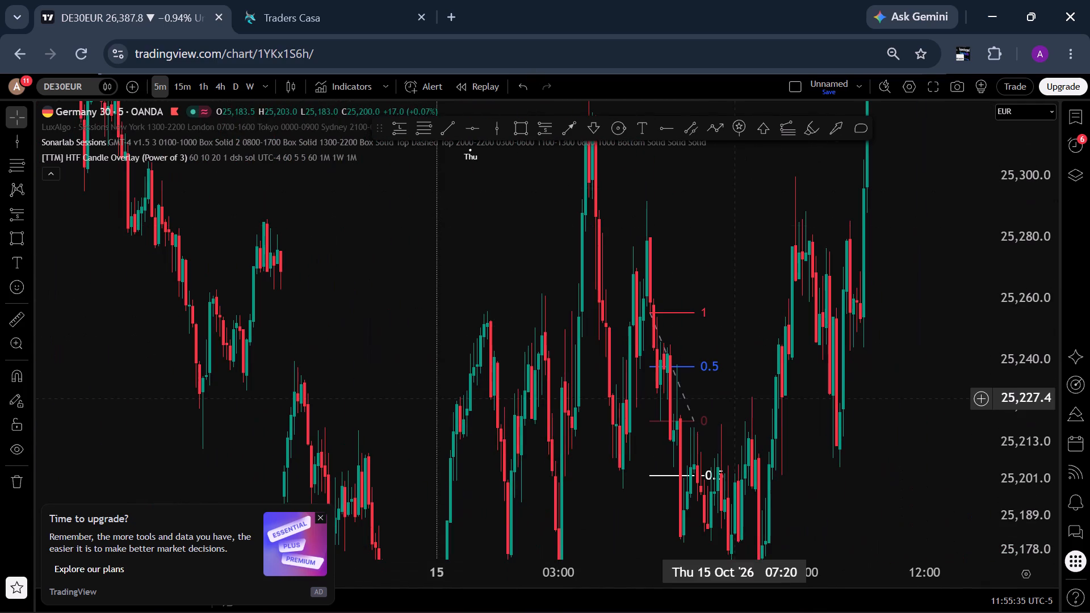
pyautogui.scroll(-5, 1024, 341)
pyautogui.moveTo(911, 363); pyautogui.dragTo(877, 367)
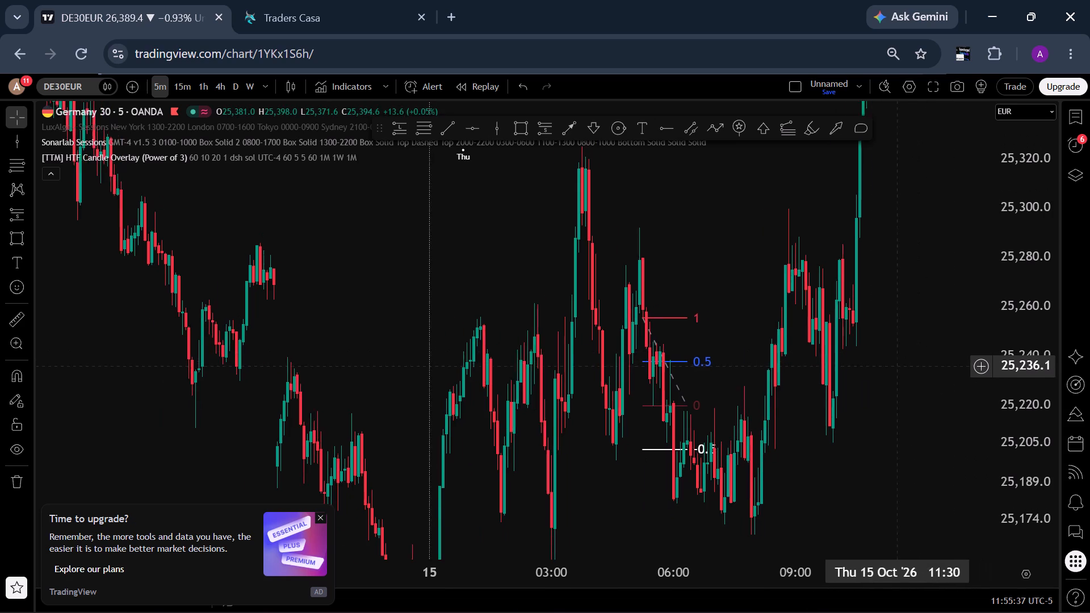
pyautogui.moveTo(877, 367); pyautogui.dragTo(708, 335)
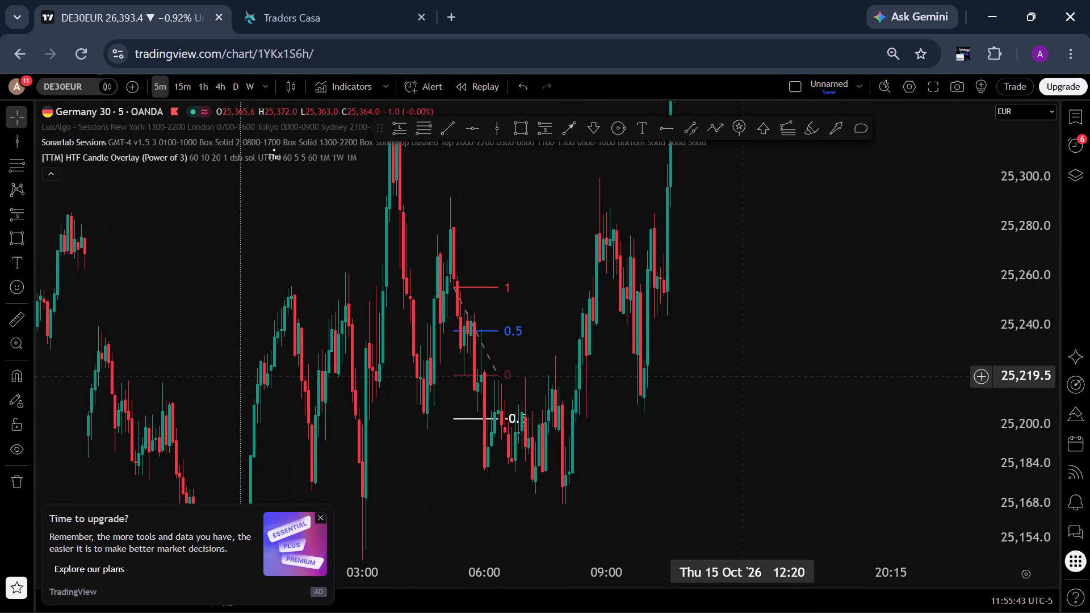
pyautogui.moveTo(747, 324); pyautogui.dragTo(746, 326)
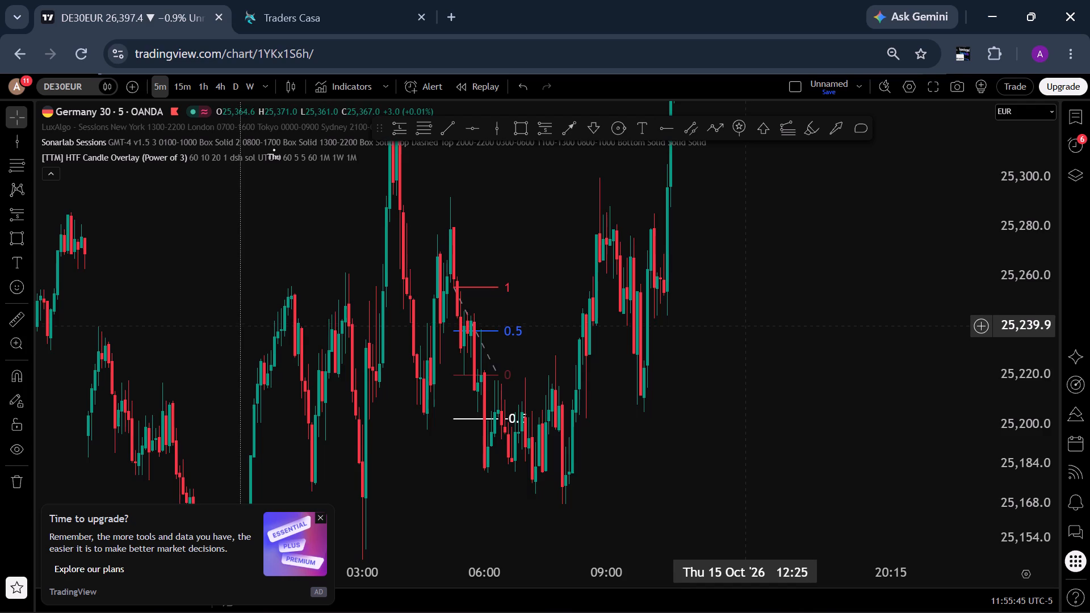
pyautogui.moveTo(746, 326); pyautogui.dragTo(728, 380)
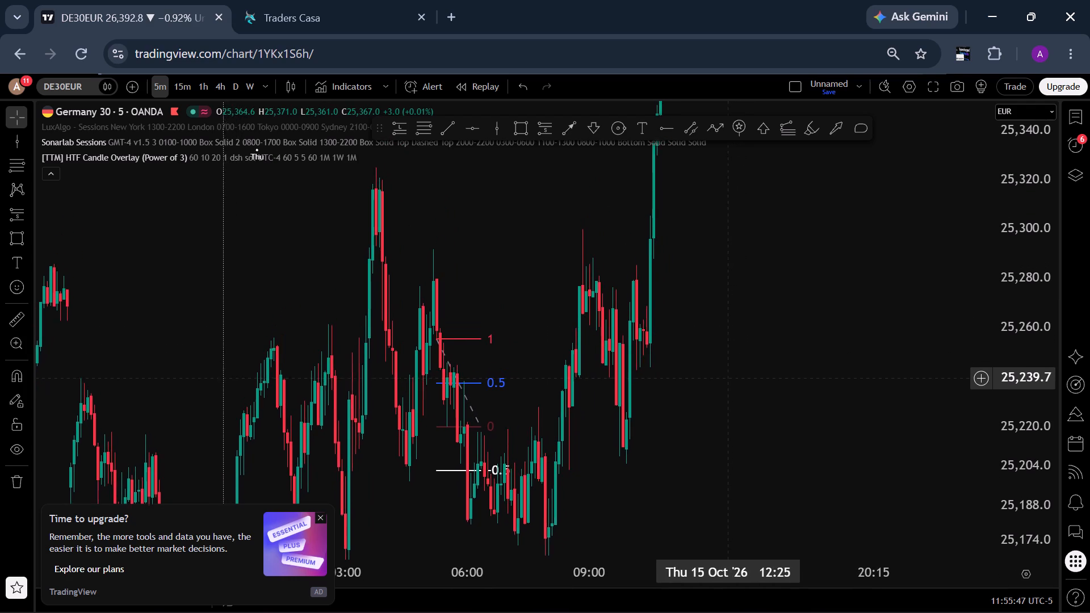
pyautogui.moveTo(728, 380); pyautogui.dragTo(724, 384)
pyautogui.moveTo(798, 198); pyautogui.dragTo(696, 480)
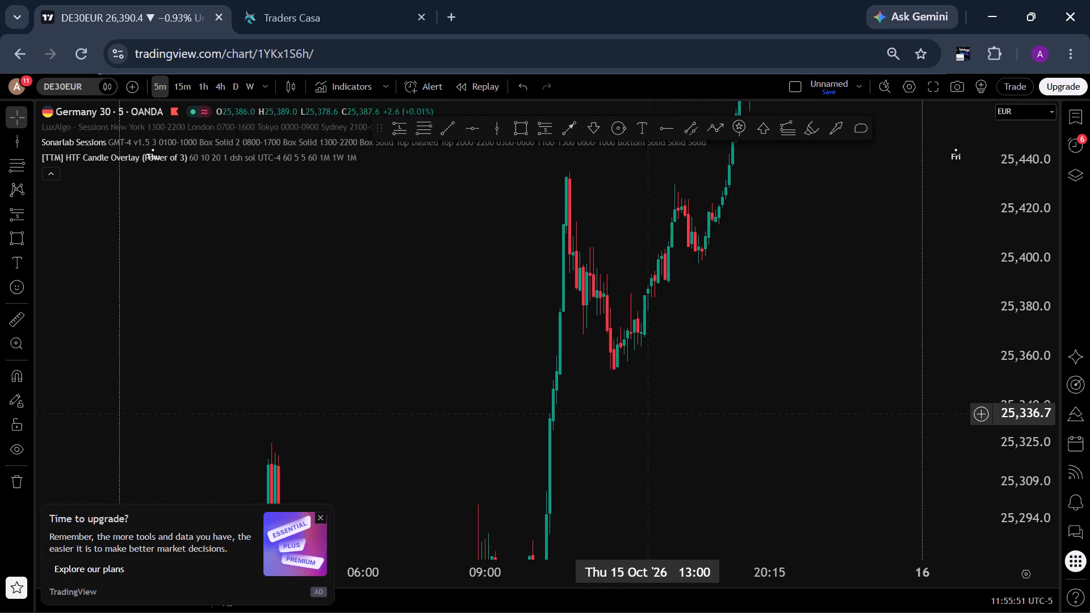
# Switch back to Traders Casa and open the DAX ENTIRE DAY 350 TO 1410 backtest session.
pyautogui.click(299, 0)
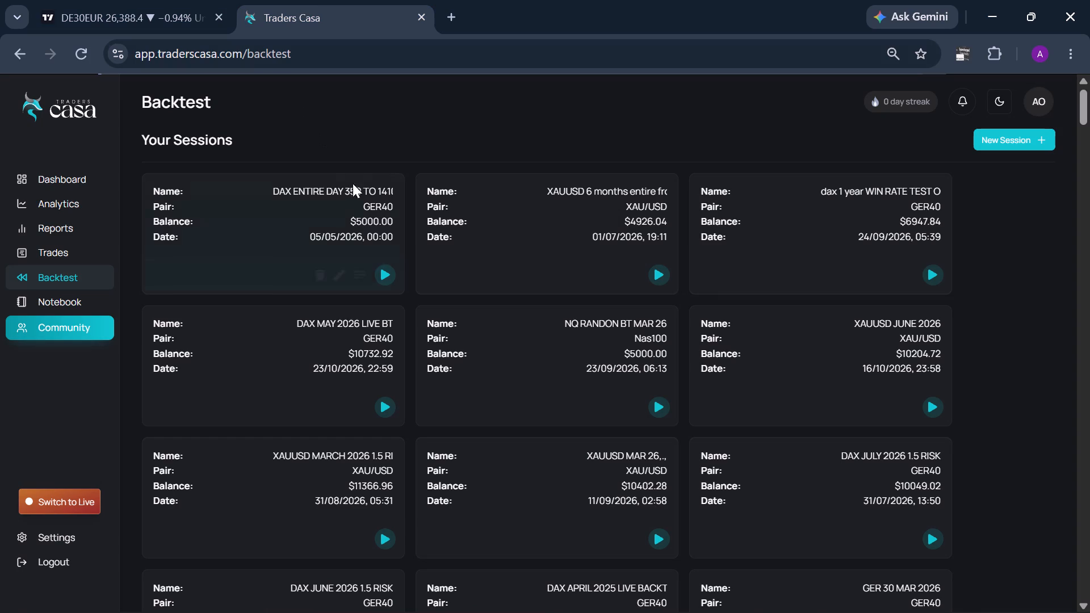
pyautogui.click(383, 272)
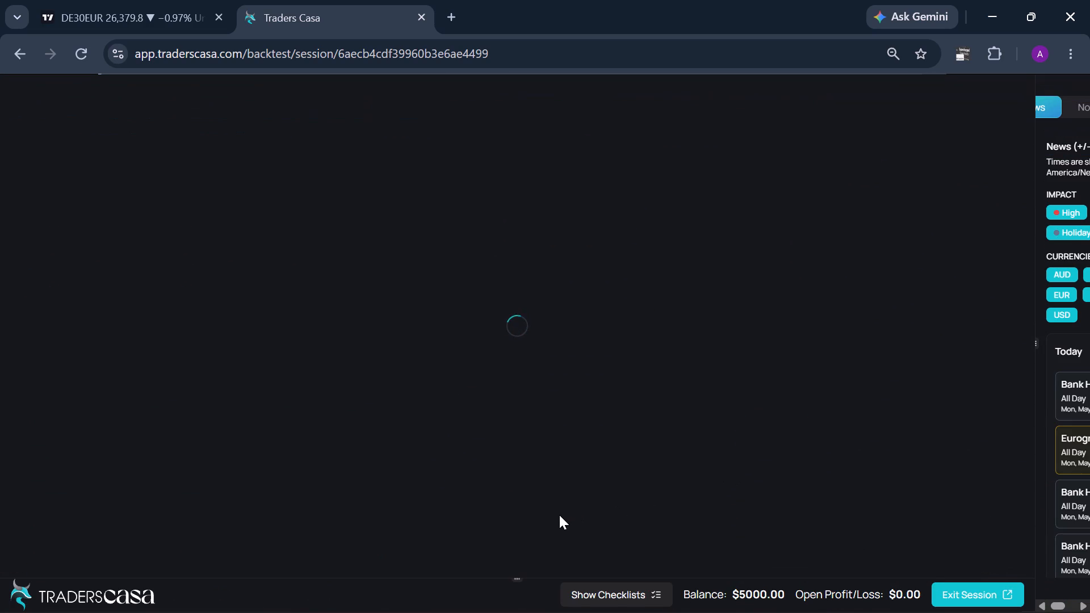
# Collapse the news side panel so the session's chart takes the full width.
pyautogui.moveTo(1032, 342); pyautogui.dragTo(1078, 347)
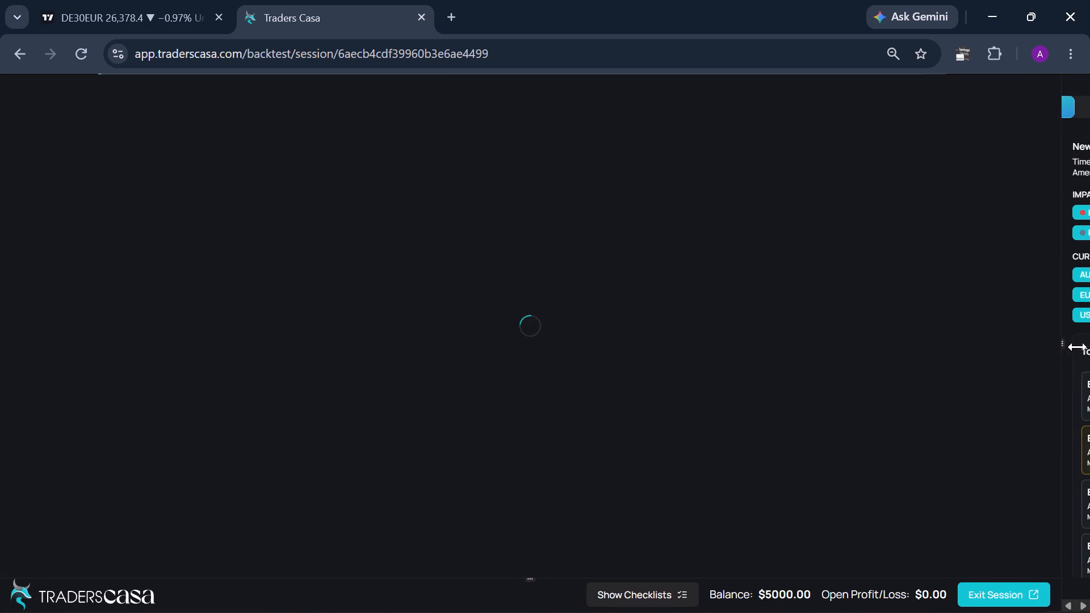
pyautogui.moveTo(1078, 347); pyautogui.dragTo(1089, 347)
# Set the GER40 session chart to the 5-minute timeframe.
pyautogui.moveTo(892, 423); pyautogui.dragTo(681, 426)
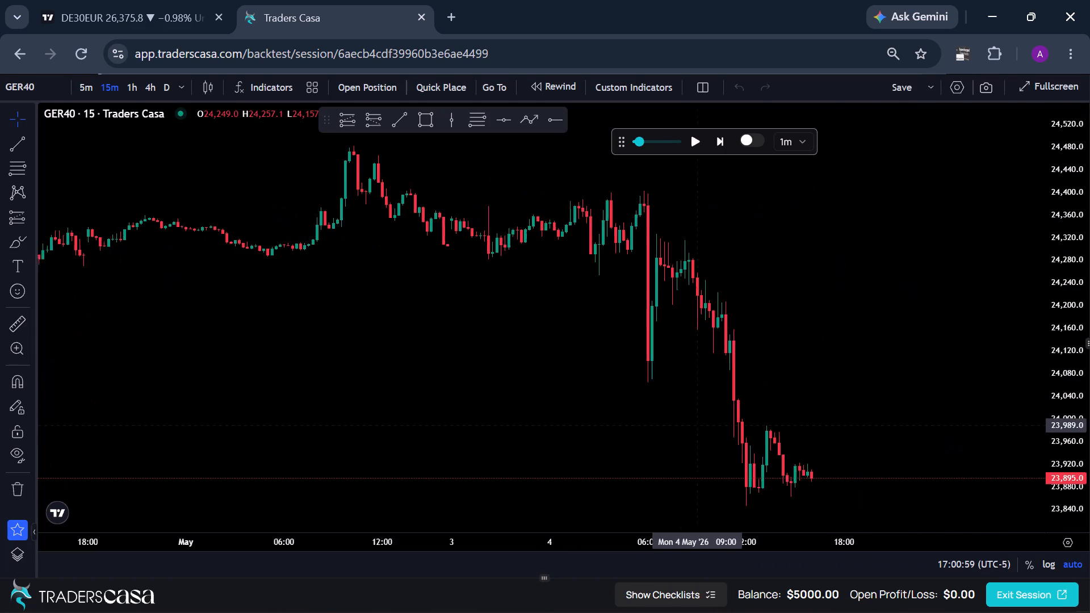
pyautogui.moveTo(681, 426); pyautogui.dragTo(679, 426)
pyautogui.scroll(6, 1065, 408)
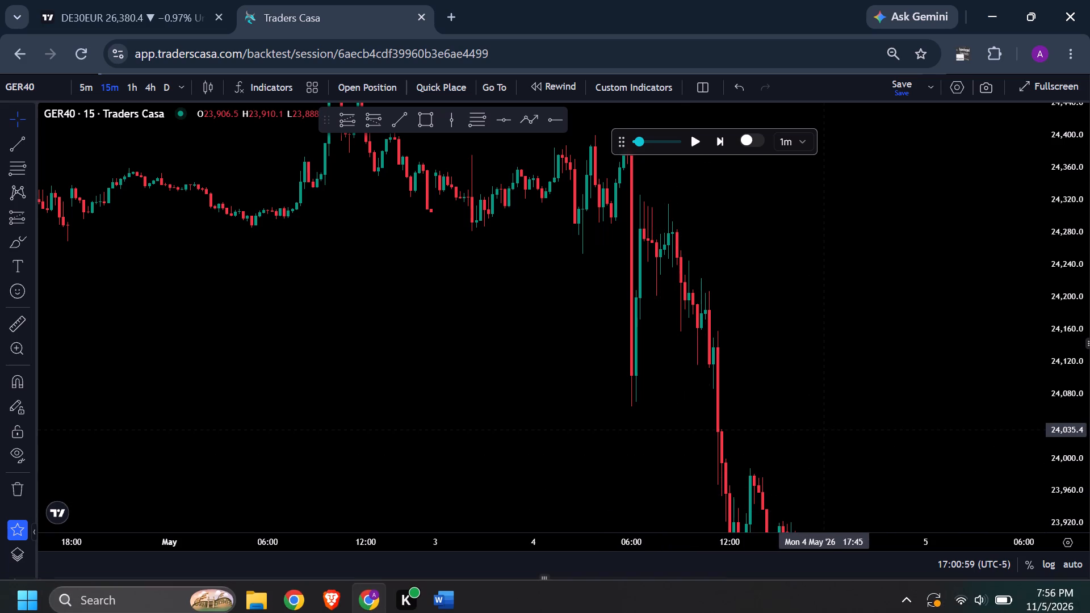
pyautogui.moveTo(823, 429); pyautogui.dragTo(723, 262)
pyautogui.moveTo(737, 363); pyautogui.dragTo(614, 331)
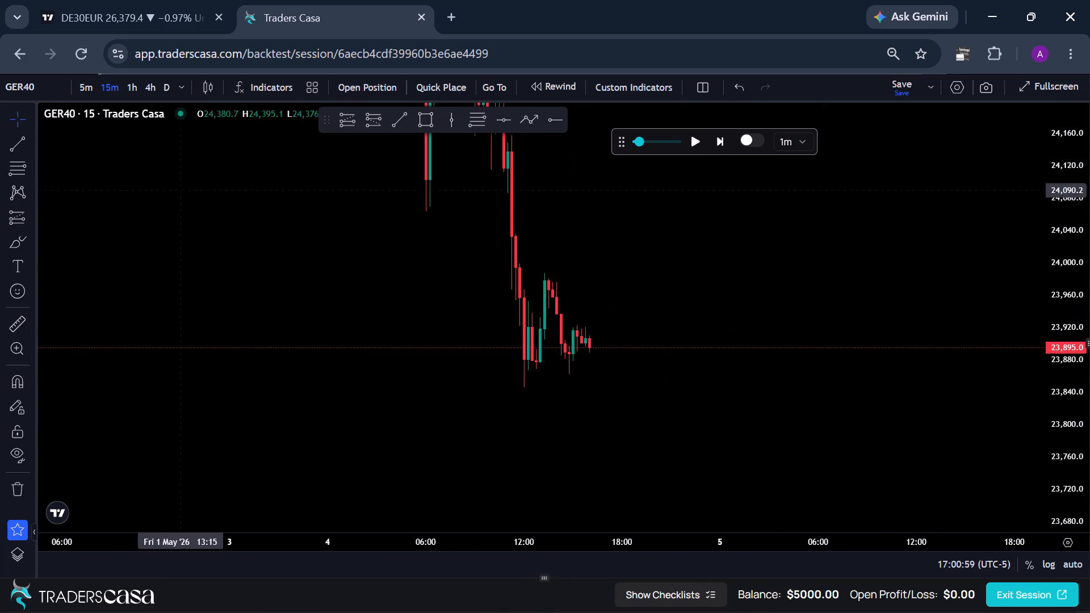
pyautogui.click(78, 86)
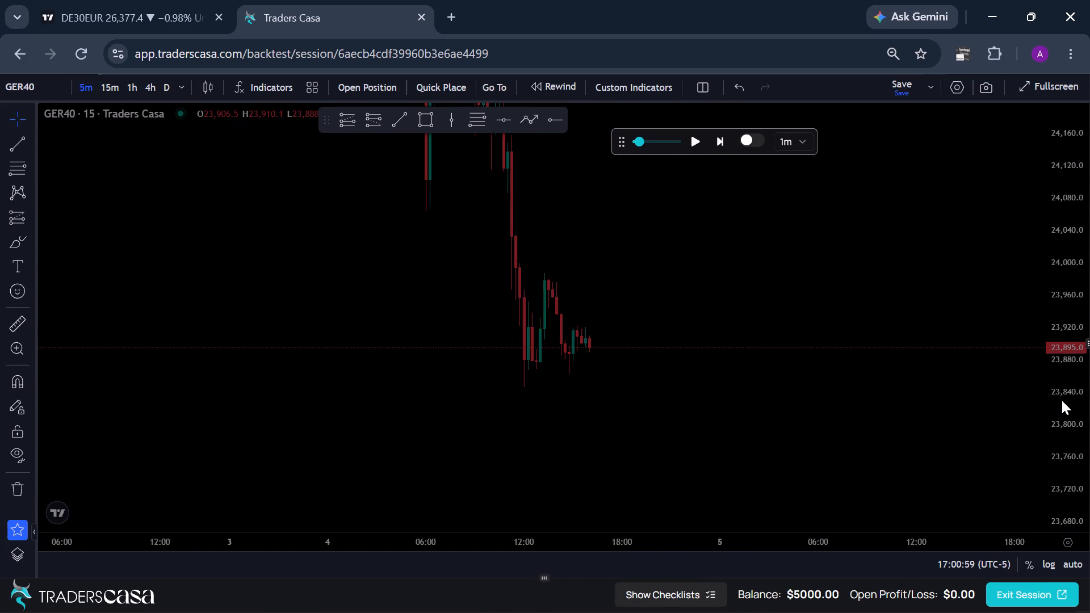
# Set the replay step interval to 5m and increase the playback speed.
pyautogui.scroll(11, 1062, 401)
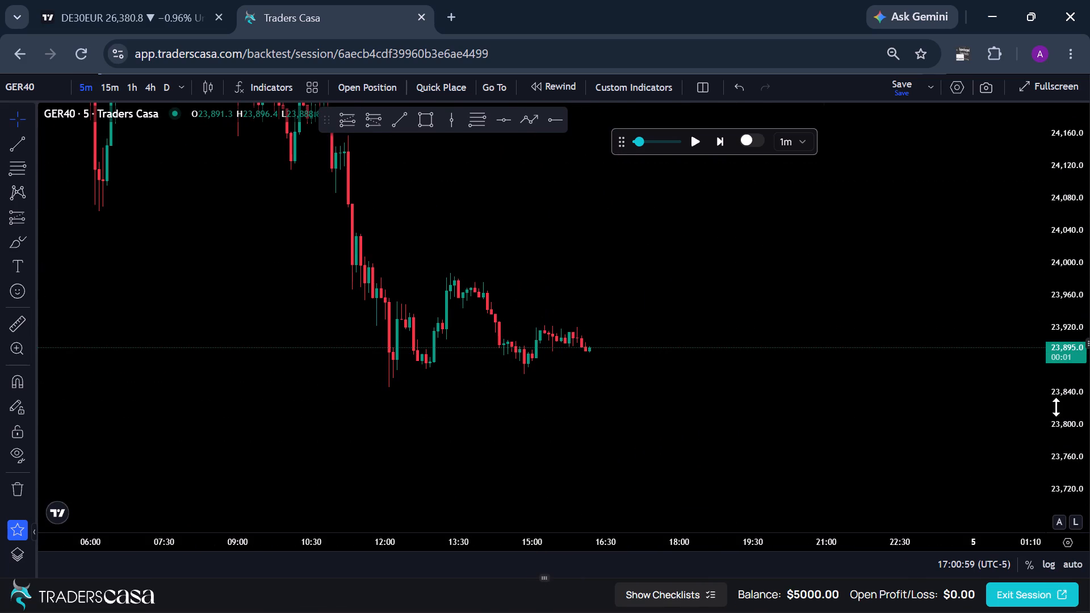
pyautogui.scroll(6, 1056, 407)
pyautogui.moveTo(936, 439); pyautogui.dragTo(756, 389)
pyautogui.click(798, 148)
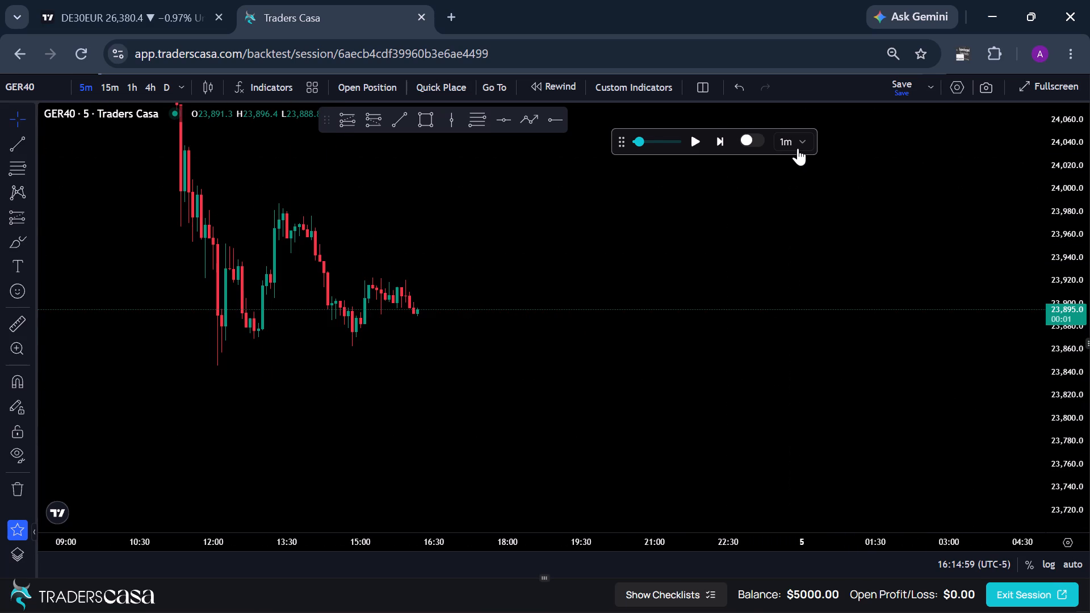
pyautogui.click(802, 233)
pyautogui.moveTo(634, 136); pyautogui.dragTo(657, 142)
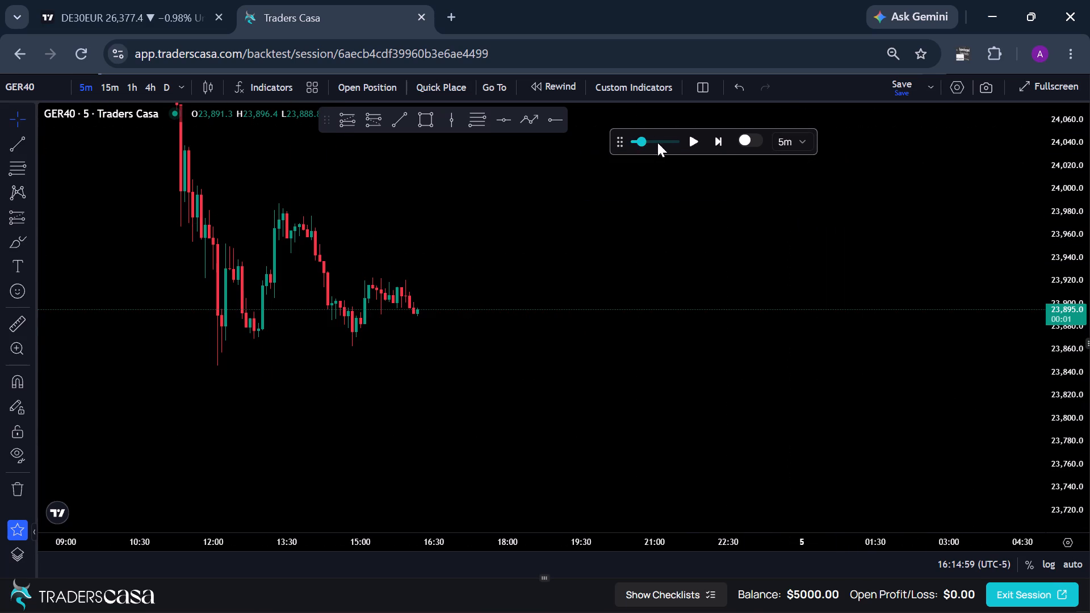
# Raise the replay to maximum speed, play it forward, and pause it at about 03:00 on 5 May.
pyautogui.moveTo(657, 142); pyautogui.dragTo(685, 142)
pyautogui.click(712, 148)
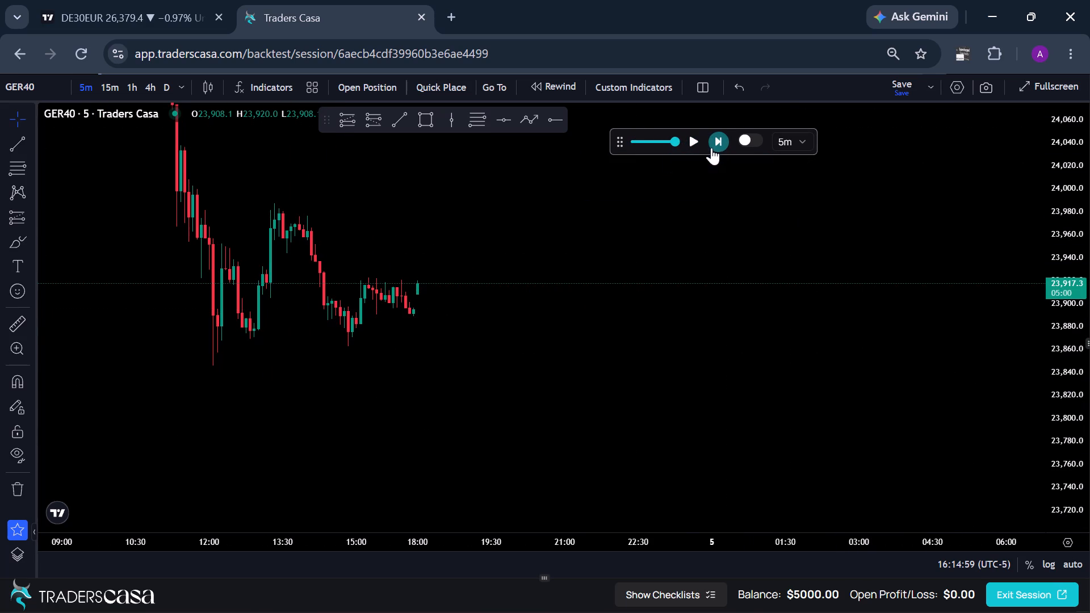
pyautogui.click(703, 141)
pyautogui.click(693, 145)
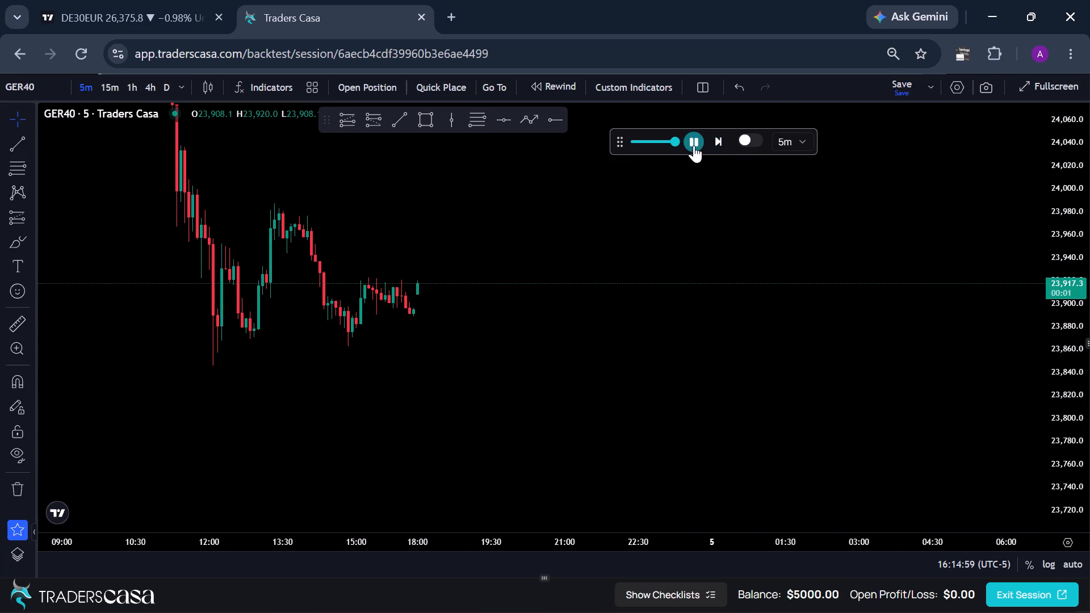
pyautogui.scroll(-5, 1058, 281)
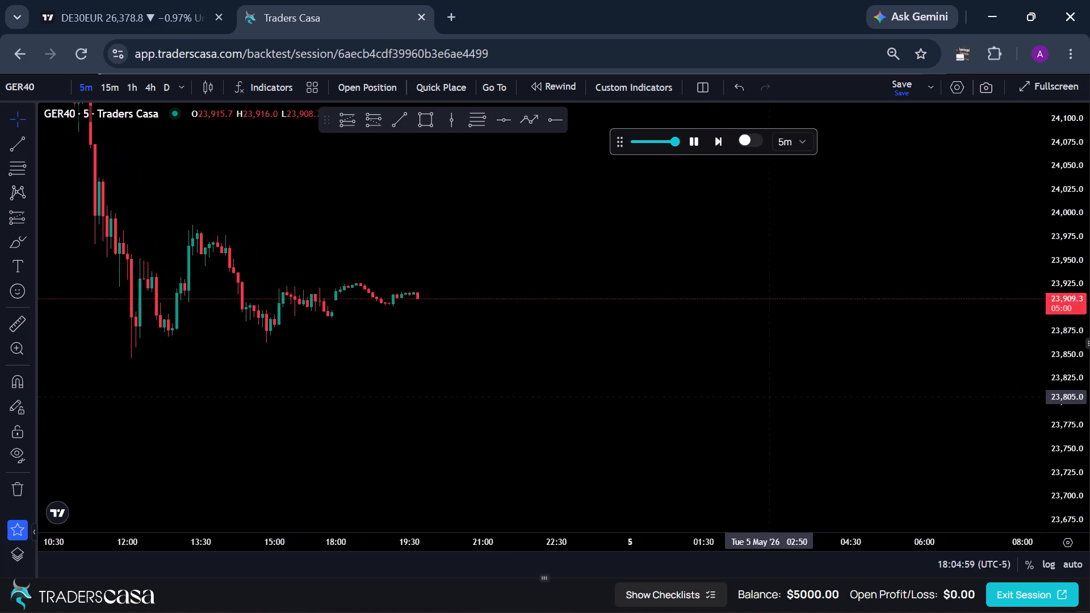
pyautogui.scroll(6, 1054, 424)
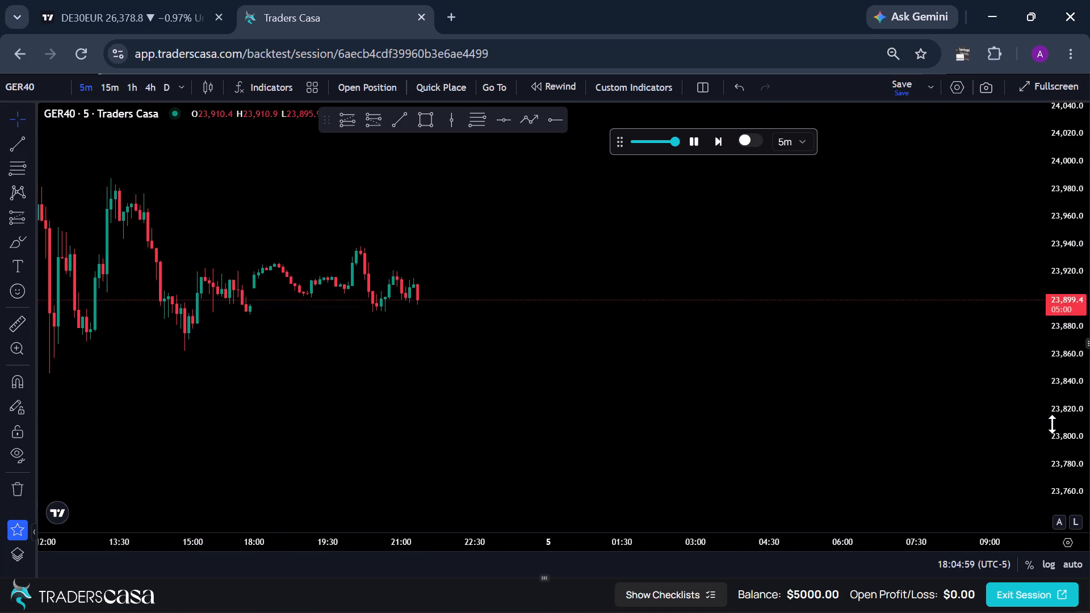
pyautogui.scroll(7, 1051, 424)
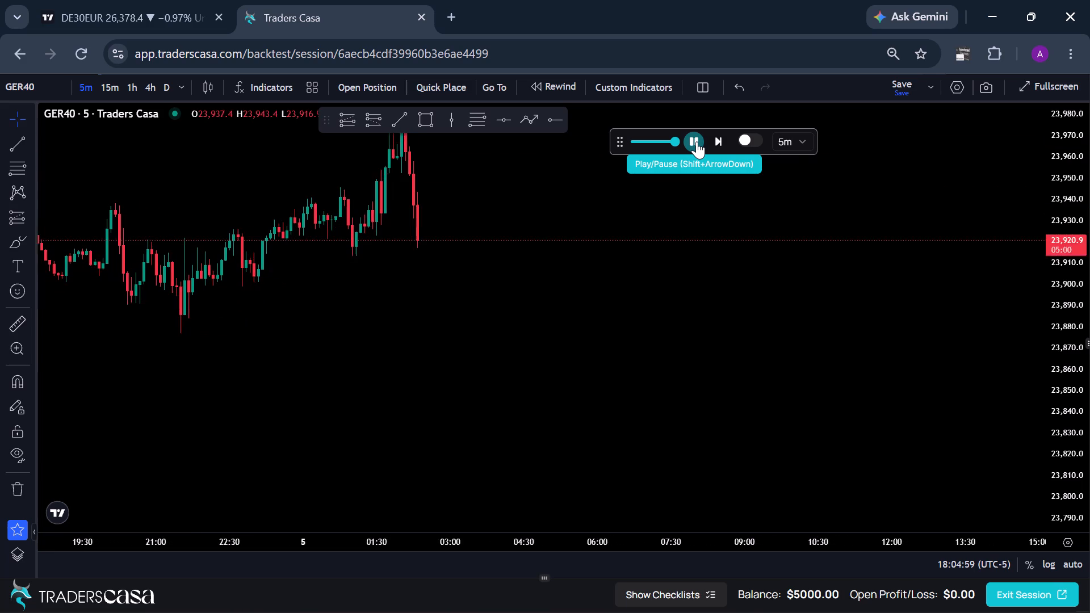
pyautogui.click(697, 141)
# Place a vertical line on the GER40 chart at 03:50 on Tuesday 5 May '26.
pyautogui.moveTo(541, 306); pyautogui.dragTo(594, 397)
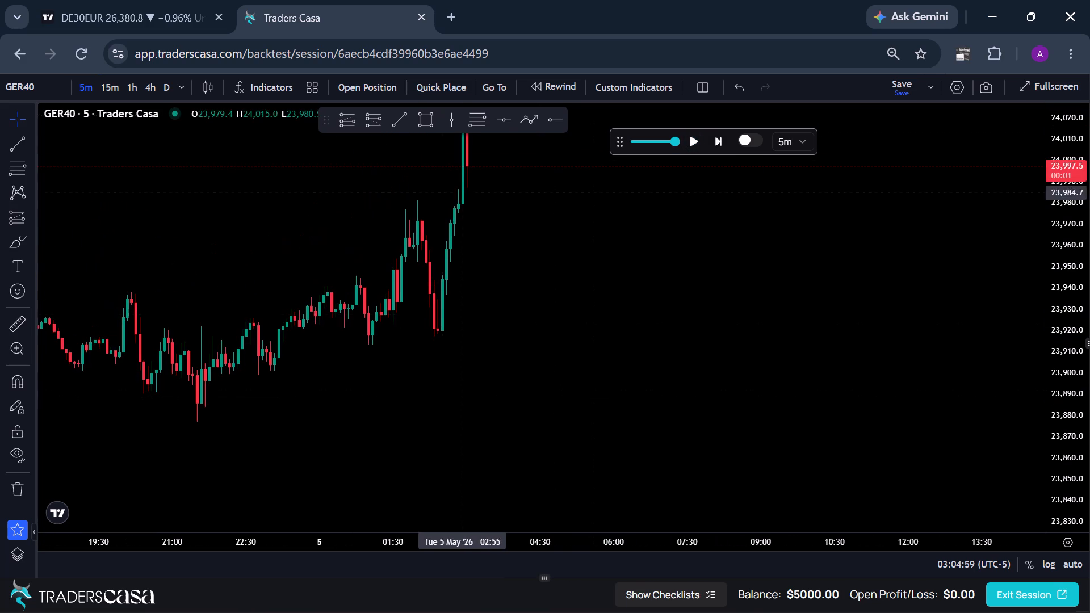
pyautogui.click(458, 119)
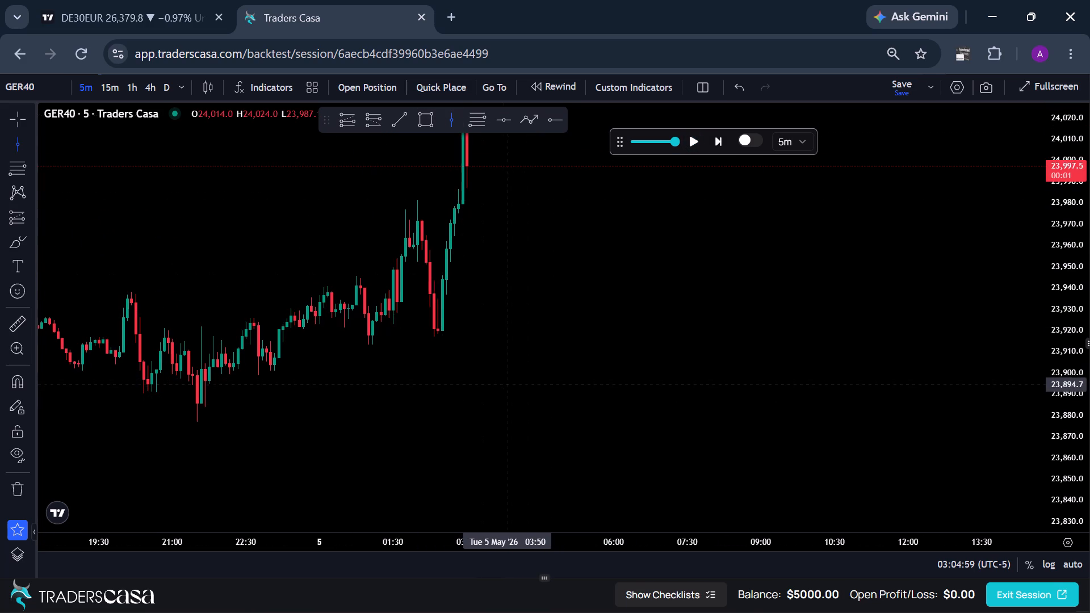
pyautogui.click(509, 385)
# Advance the replay candle by candle in 5-minute steps past the 03:50 line to about 04:15.
pyautogui.moveTo(605, 249); pyautogui.dragTo(621, 373)
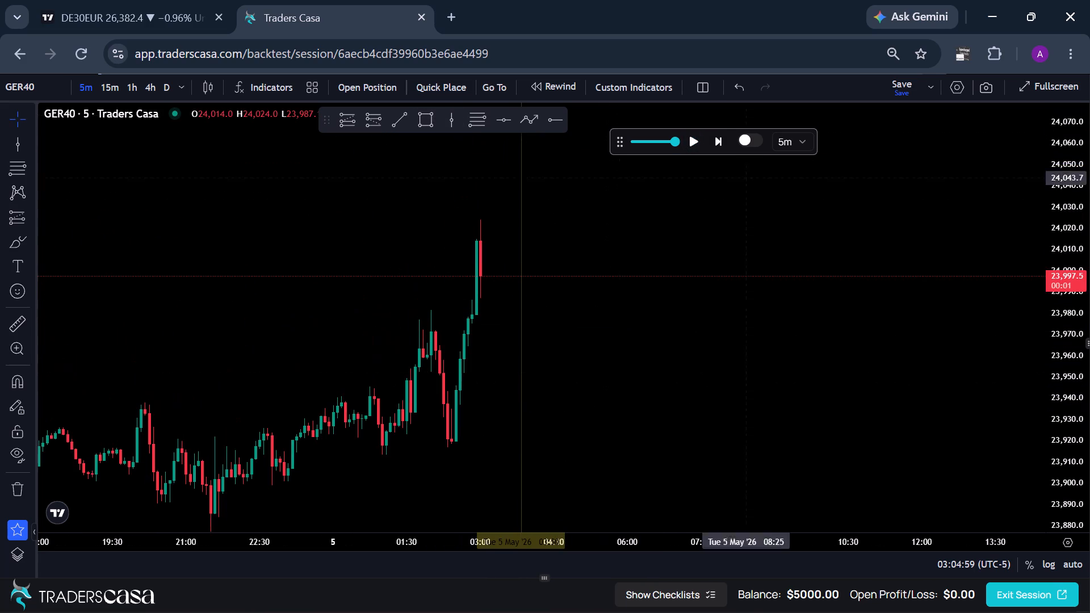
pyautogui.tripleClick(715, 138)
pyautogui.doubleClick(716, 139)
pyautogui.moveTo(590, 252); pyautogui.dragTo(638, 396)
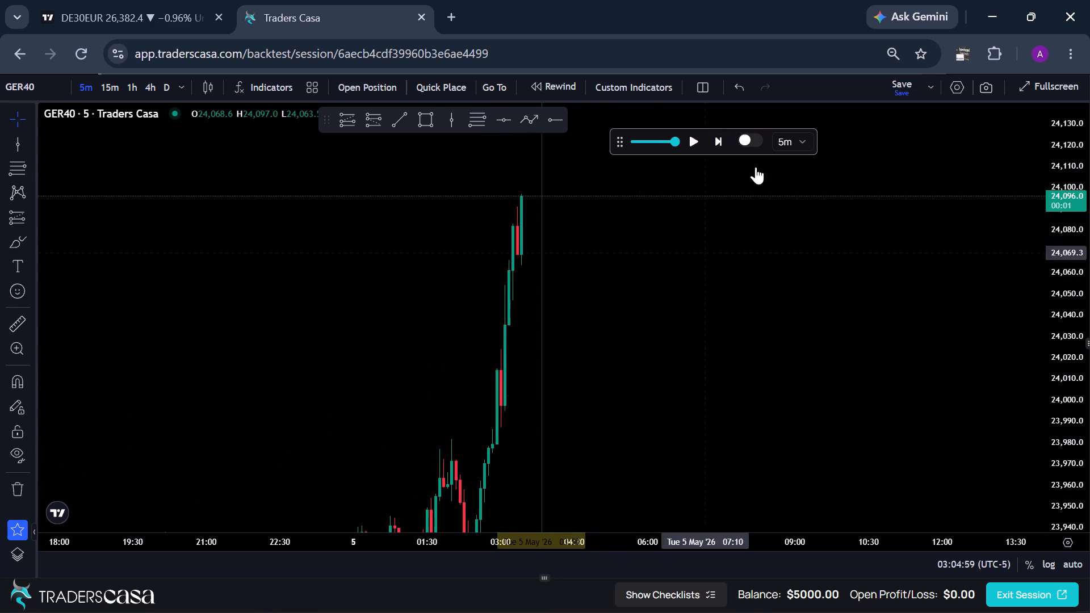
pyautogui.tripleClick(717, 139)
pyautogui.moveTo(621, 218); pyautogui.dragTo(667, 382)
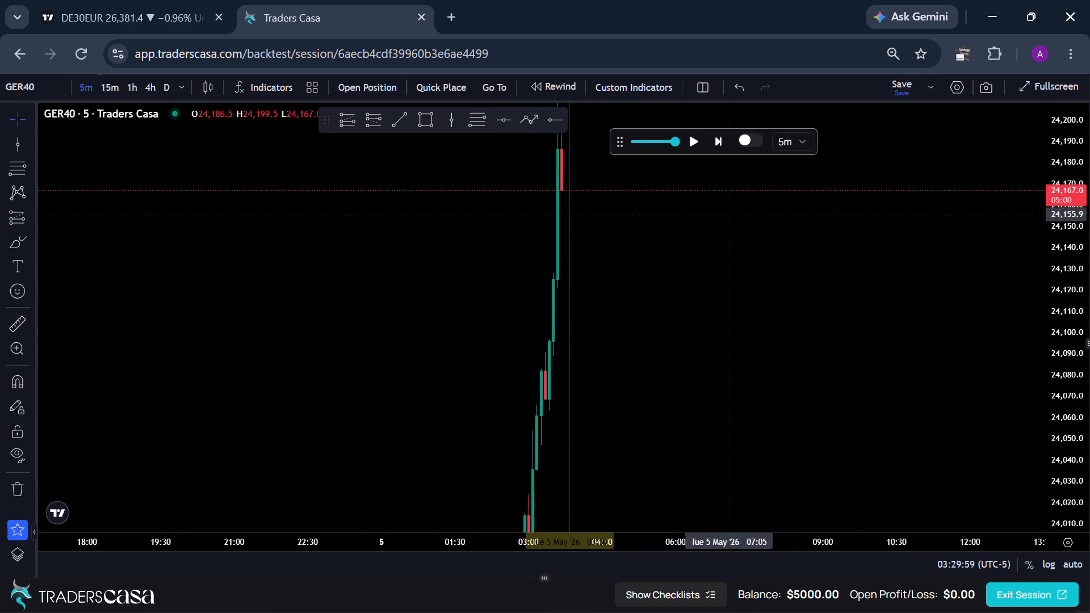
pyautogui.click(724, 145)
pyautogui.click(724, 145)
pyautogui.click(724, 145)
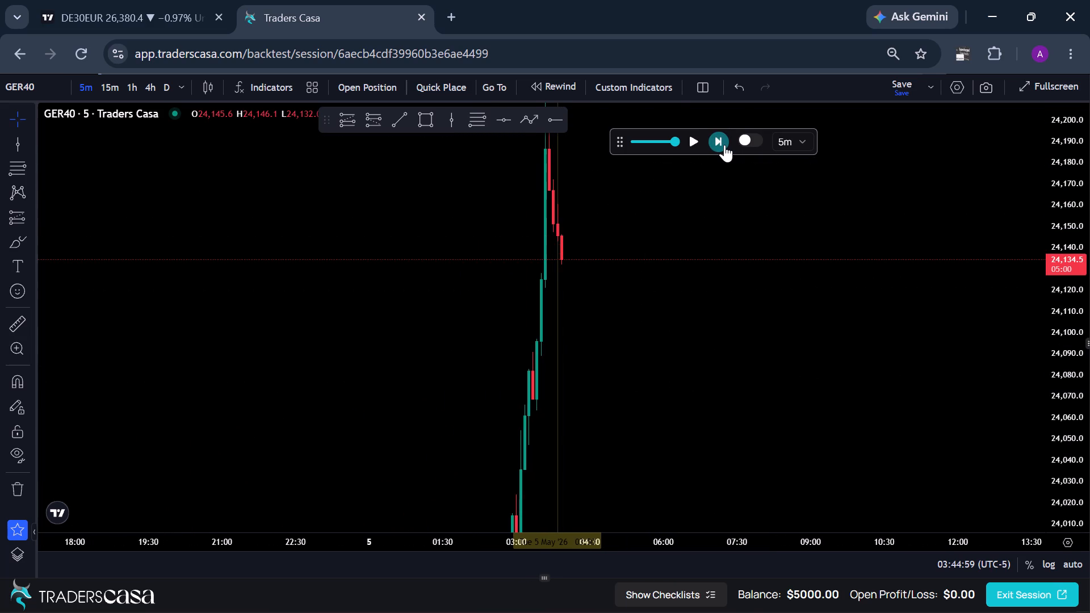
pyautogui.click(724, 145)
pyautogui.click(724, 145)
pyautogui.click(724, 145)
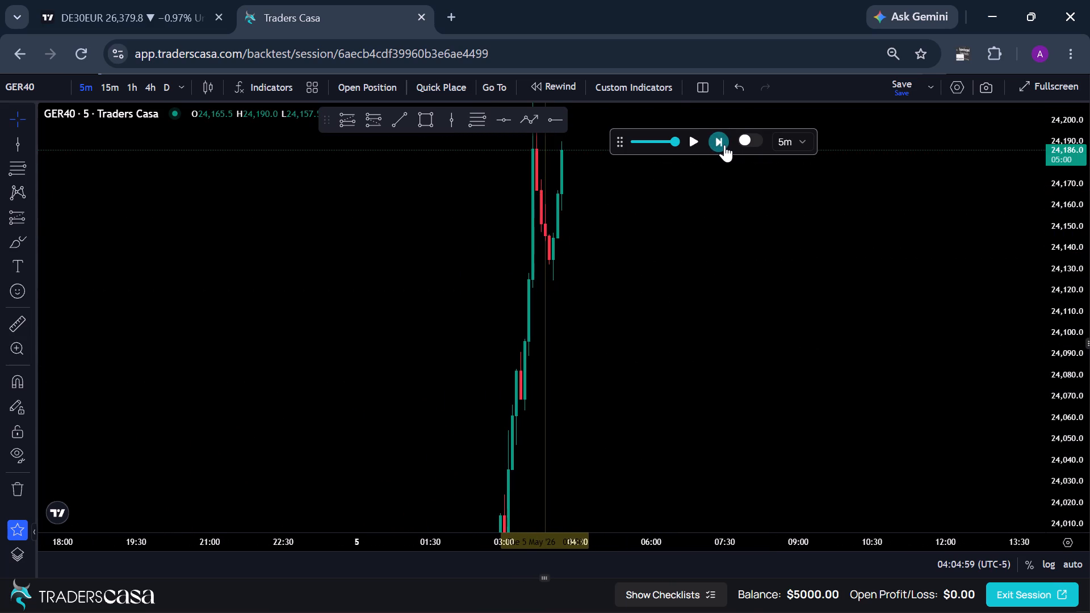
pyautogui.click(724, 145)
# Advance the GER40 replay in 5-minute steps to about 05:45, keeping the newest candles in view.
pyautogui.moveTo(623, 298); pyautogui.dragTo(640, 361)
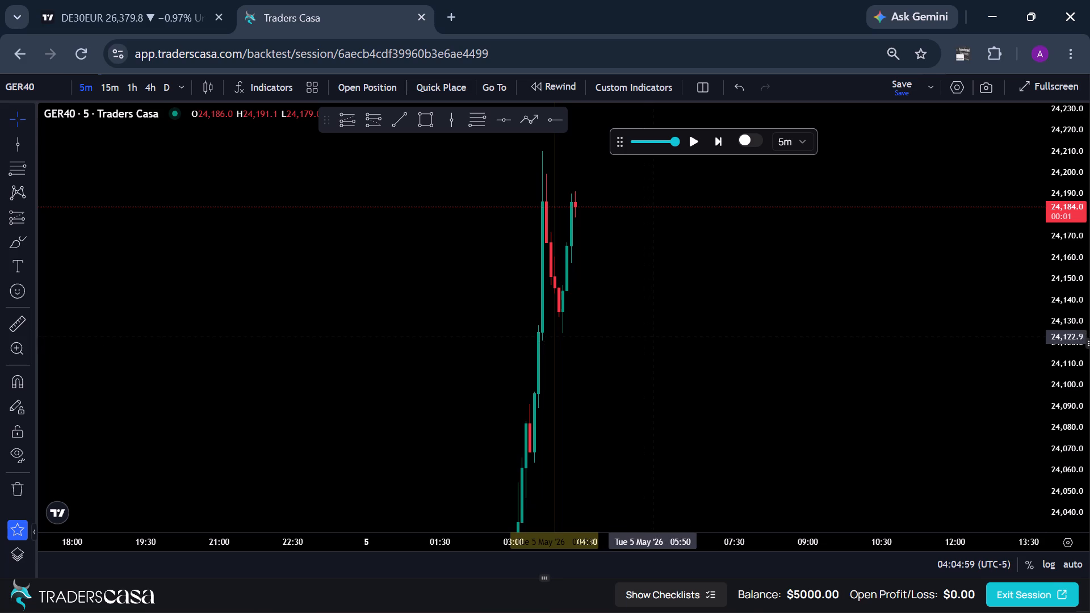
pyautogui.click(715, 144)
pyautogui.click(715, 144)
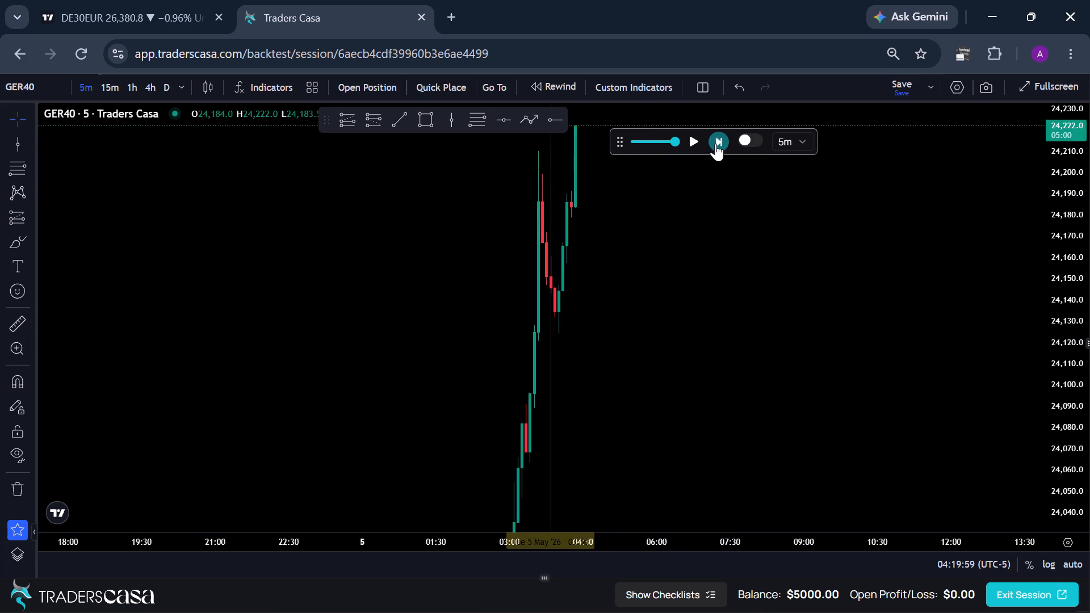
pyautogui.moveTo(671, 254); pyautogui.dragTo(672, 358)
pyautogui.doubleClick(717, 139)
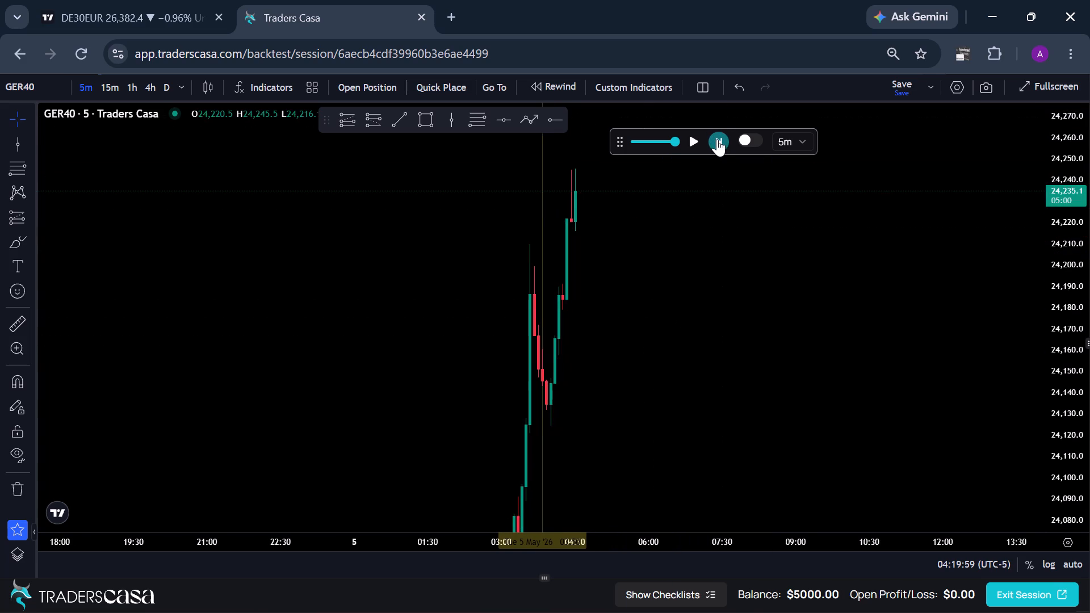
pyautogui.click(717, 140)
pyautogui.click(717, 140)
pyautogui.tripleClick(717, 140)
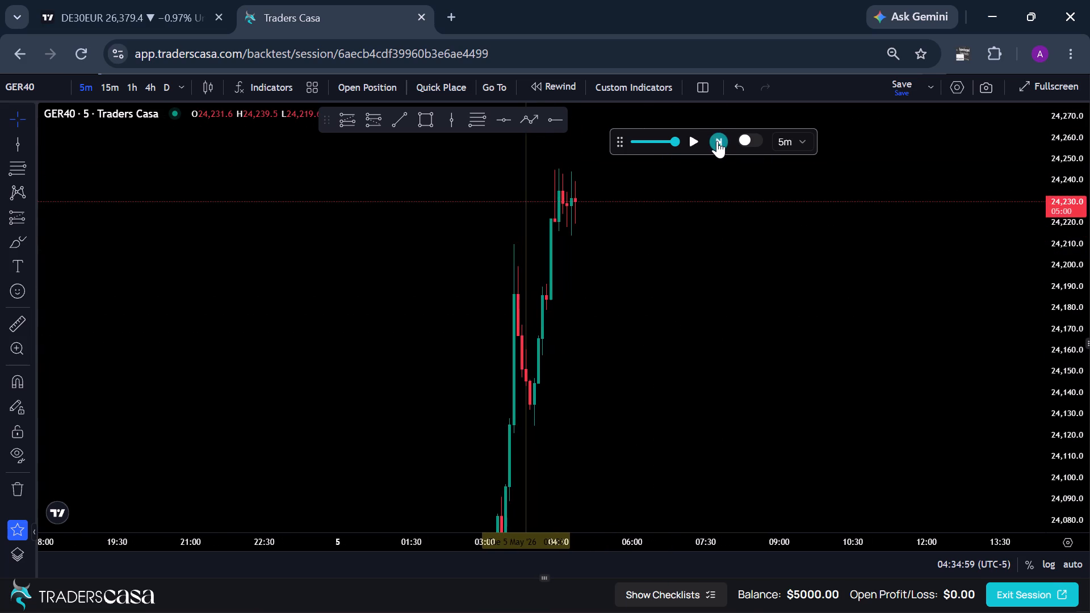
pyautogui.click(717, 141)
pyautogui.tripleClick(717, 141)
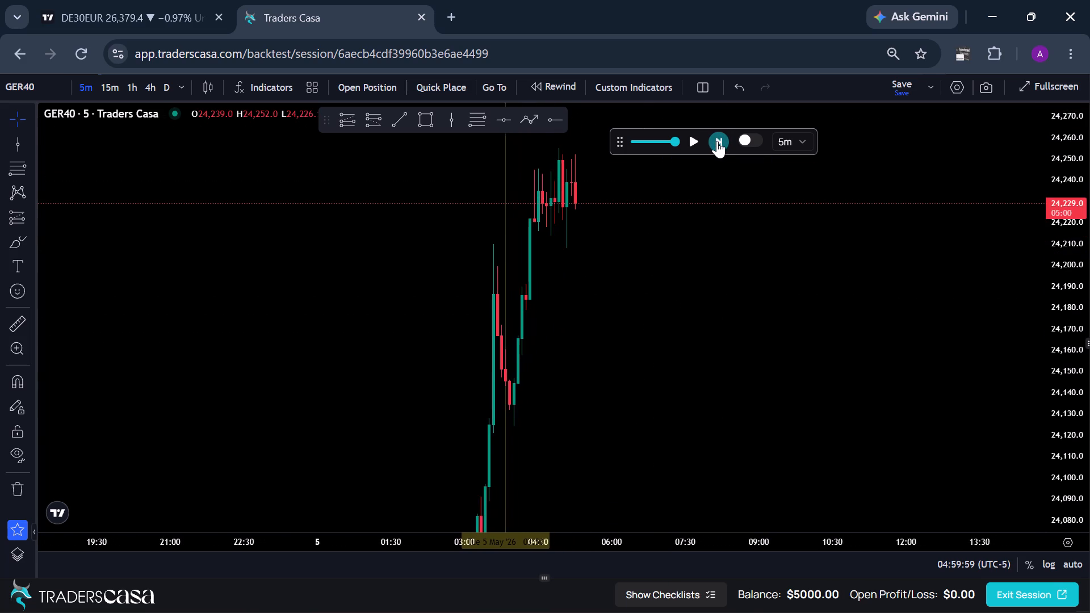
pyautogui.doubleClick(717, 141)
pyautogui.doubleClick(717, 141)
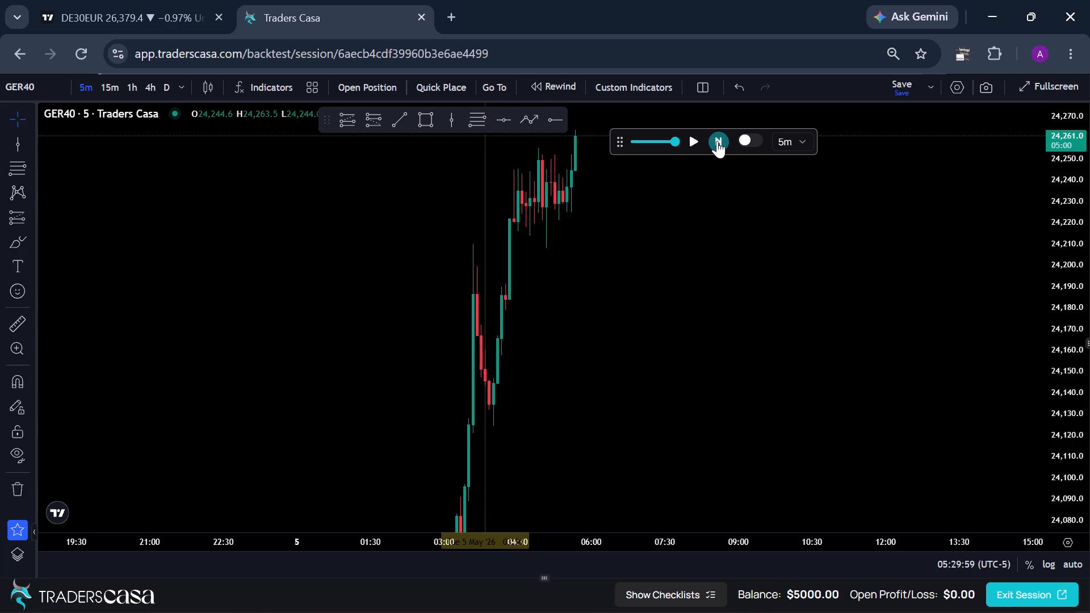
pyautogui.click(717, 141)
# Advance the GER40 replay in 5-minute steps to about 07:00 on 5 May.
pyautogui.moveTo(692, 251); pyautogui.dragTo(696, 304)
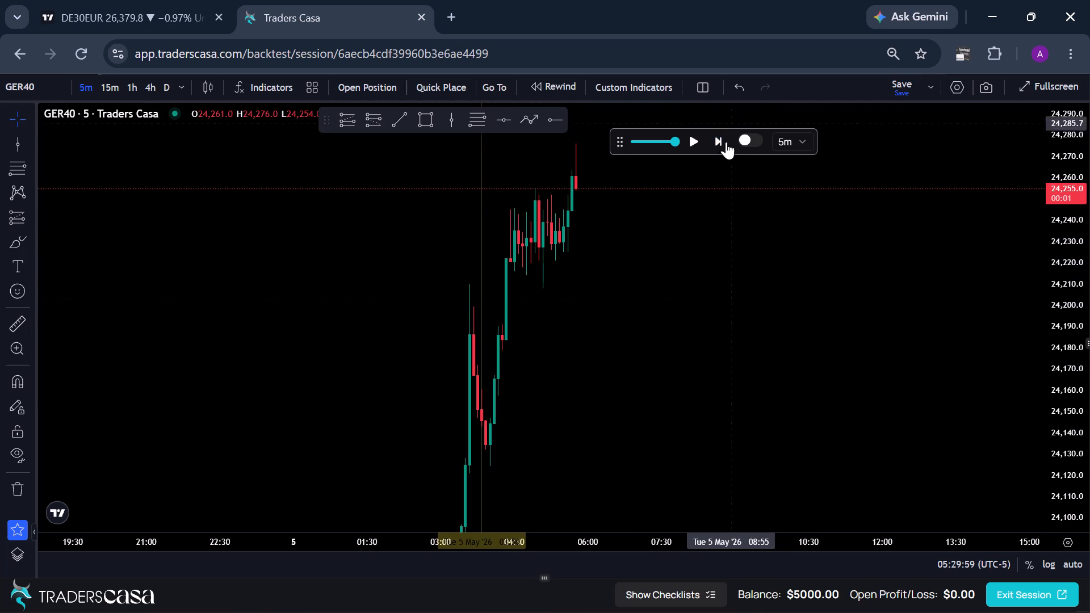
pyautogui.tripleClick(722, 144)
pyautogui.tripleClick(722, 144)
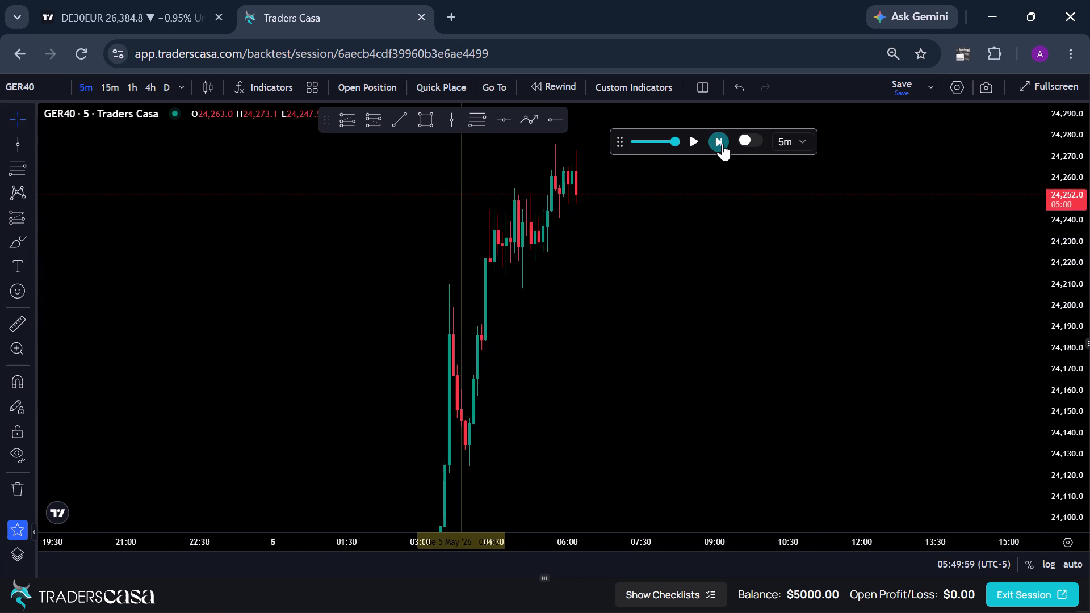
pyautogui.click(722, 144)
pyautogui.tripleClick(722, 144)
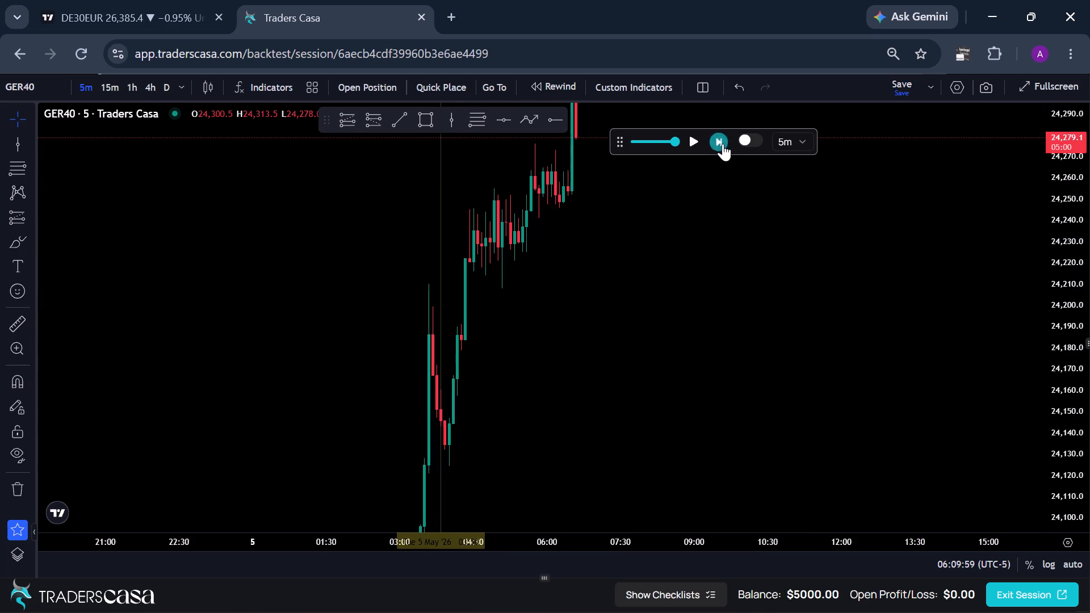
pyautogui.moveTo(672, 250); pyautogui.dragTo(656, 328)
pyautogui.click(713, 149)
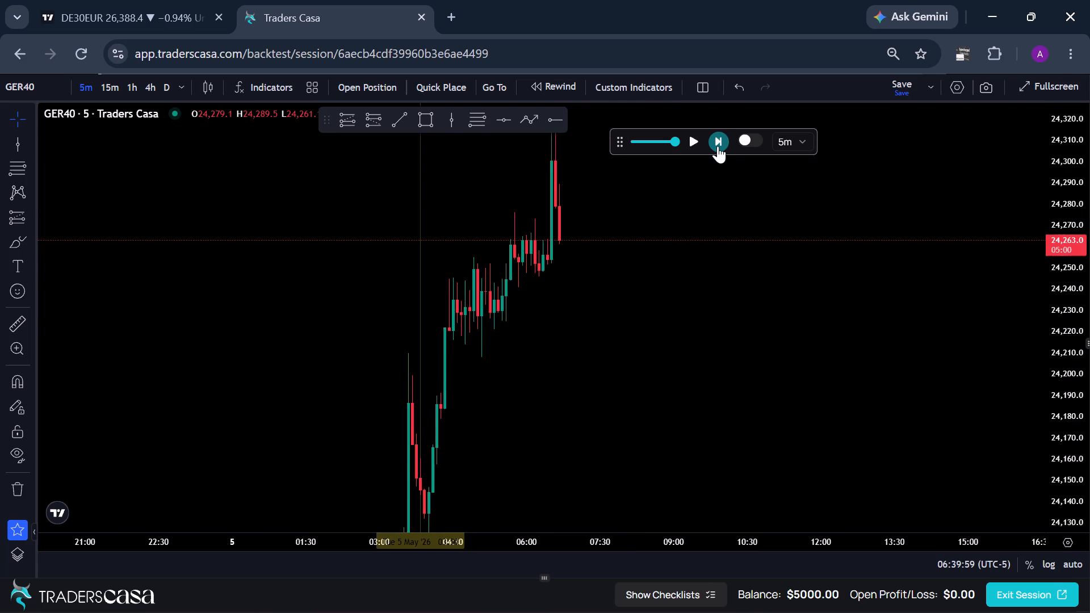
pyautogui.click(718, 146)
pyautogui.click(718, 146)
pyautogui.click(718, 146)
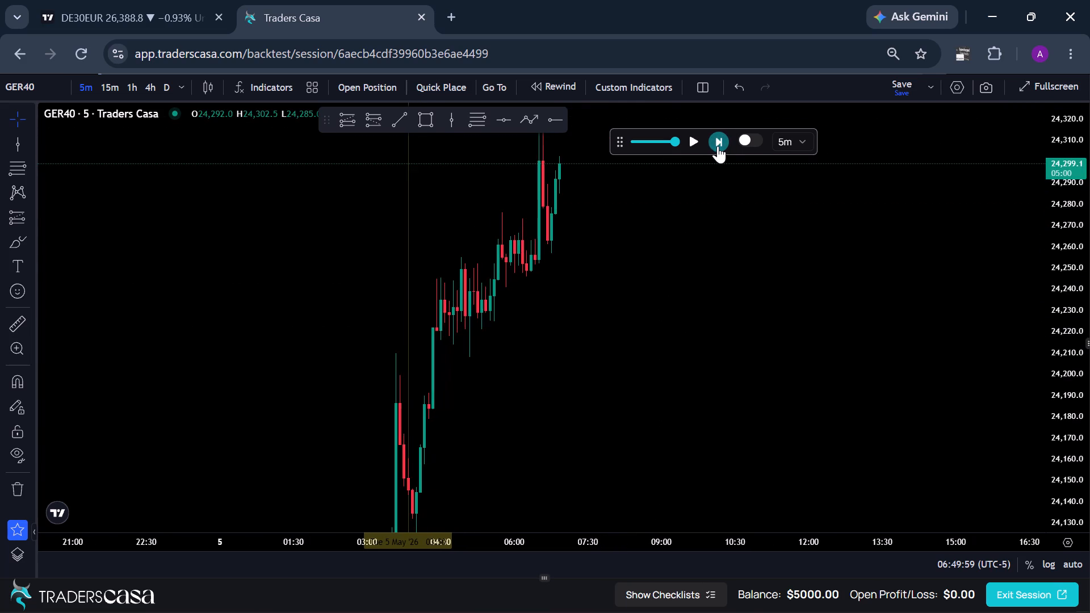
pyautogui.click(718, 146)
# Advance the GER40 replay in 5-minute steps to the candle at about 08:00.
pyautogui.moveTo(651, 295); pyautogui.dragTo(652, 334)
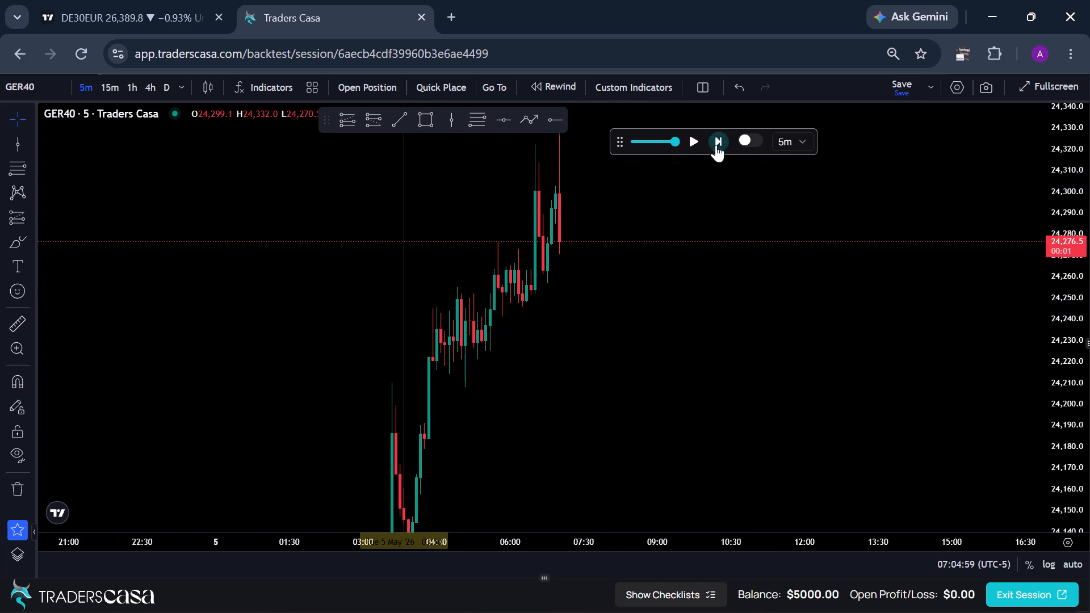
pyautogui.click(717, 145)
pyautogui.click(716, 145)
pyautogui.click(716, 146)
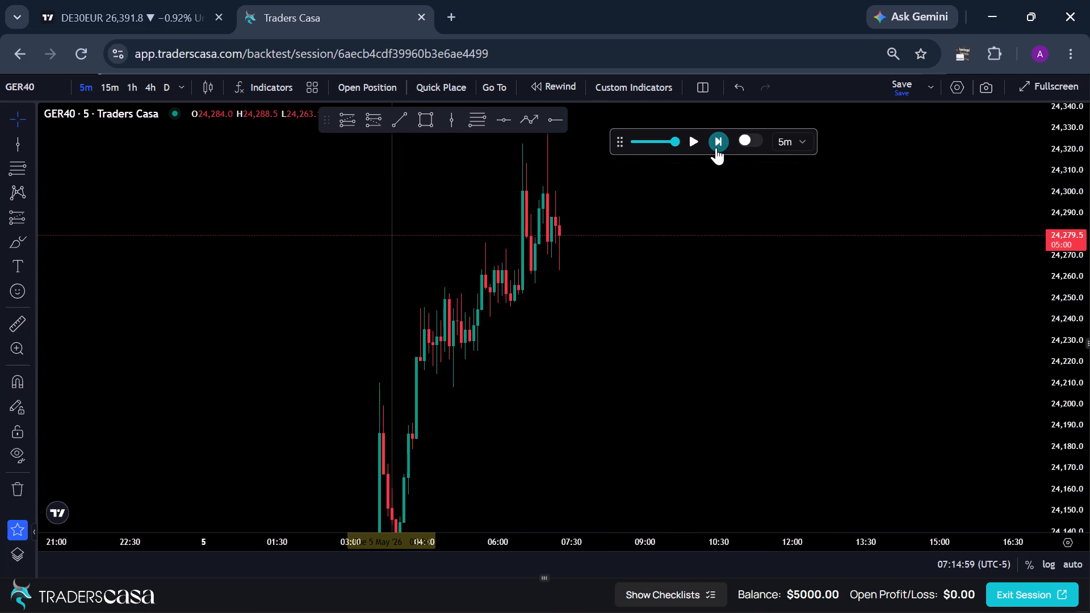
pyautogui.click(715, 148)
pyautogui.click(715, 148)
pyautogui.click(715, 149)
pyautogui.moveTo(652, 268); pyautogui.dragTo(652, 298)
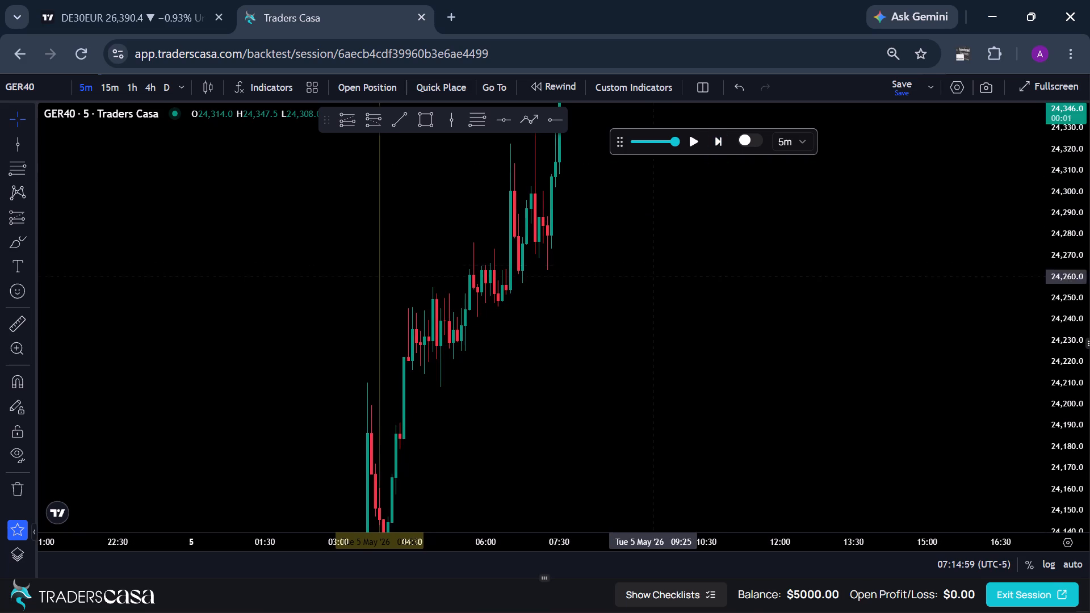
pyautogui.moveTo(652, 298); pyautogui.dragTo(647, 329)
pyautogui.moveTo(664, 275); pyautogui.dragTo(656, 331)
pyautogui.doubleClick(717, 141)
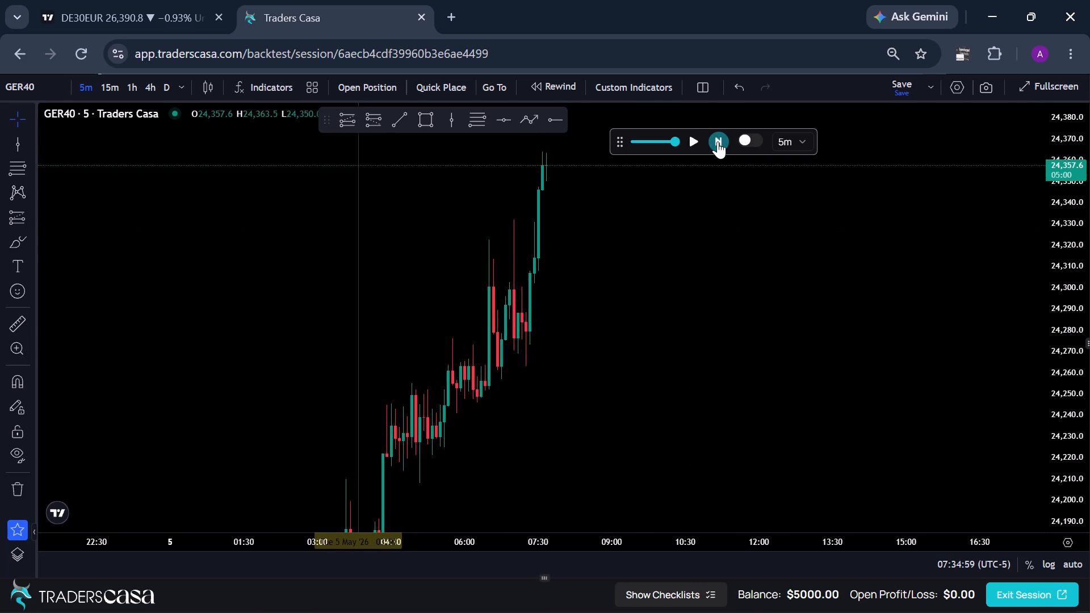
pyautogui.click(718, 142)
pyautogui.doubleClick(718, 142)
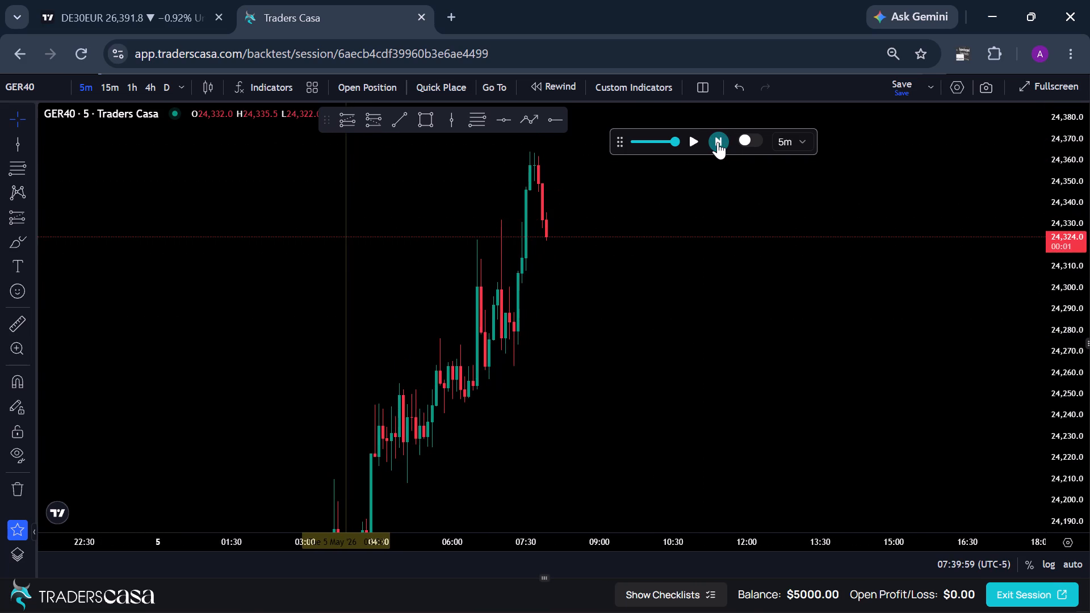
pyautogui.click(718, 142)
# Set the replay step interval to 1m and advance minute by minute to about 08:20.
pyautogui.click(792, 142)
pyautogui.click(792, 163)
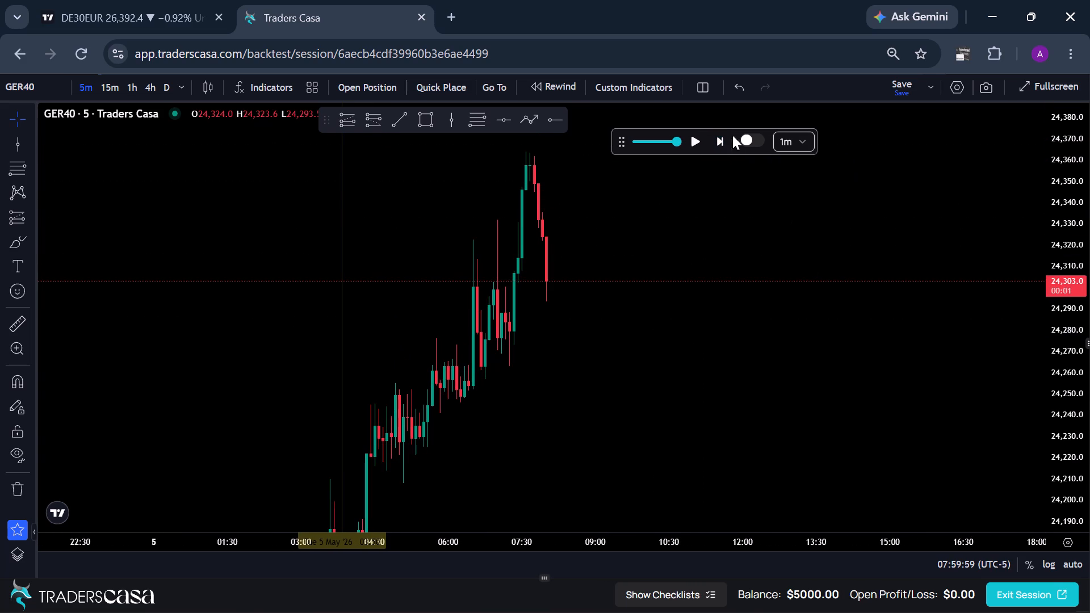
pyautogui.click(723, 139)
pyautogui.click(723, 139)
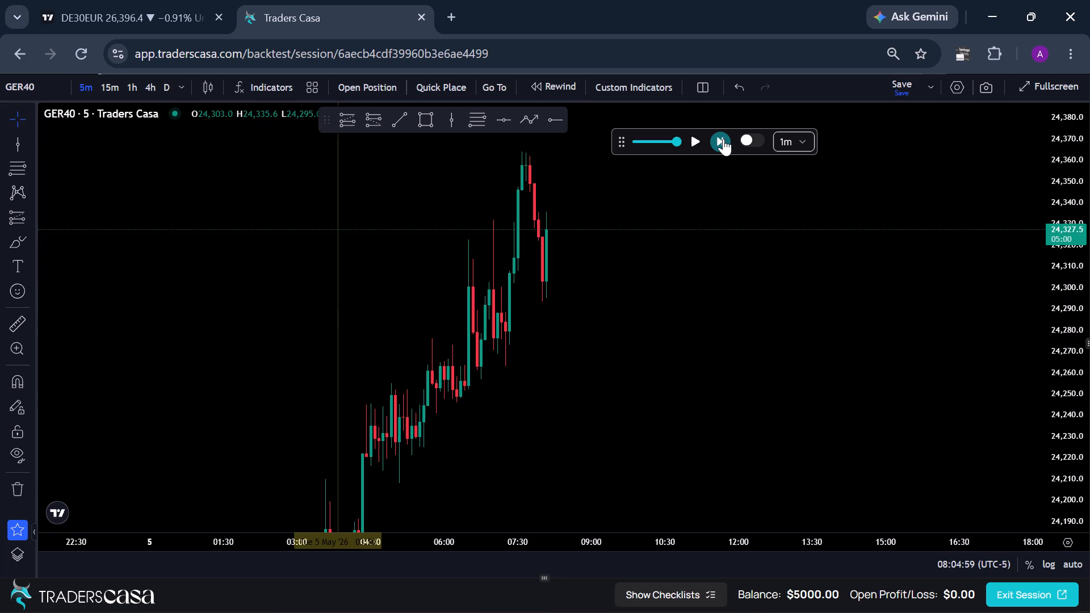
pyautogui.click(723, 137)
pyautogui.tripleClick(723, 137)
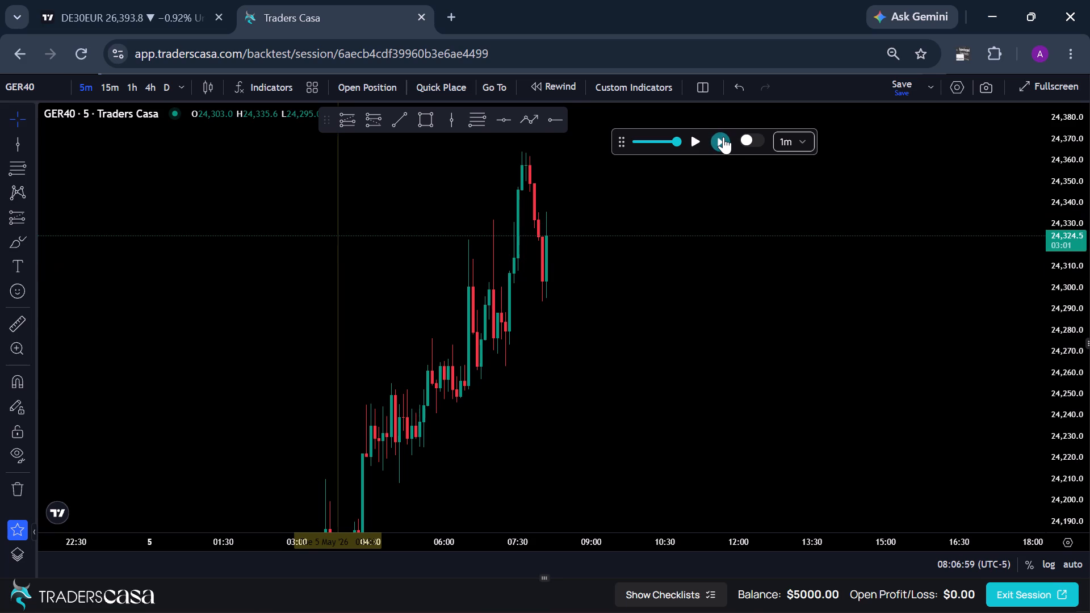
pyautogui.tripleClick(723, 137)
pyautogui.tripleClick(723, 138)
pyautogui.tripleClick(723, 138)
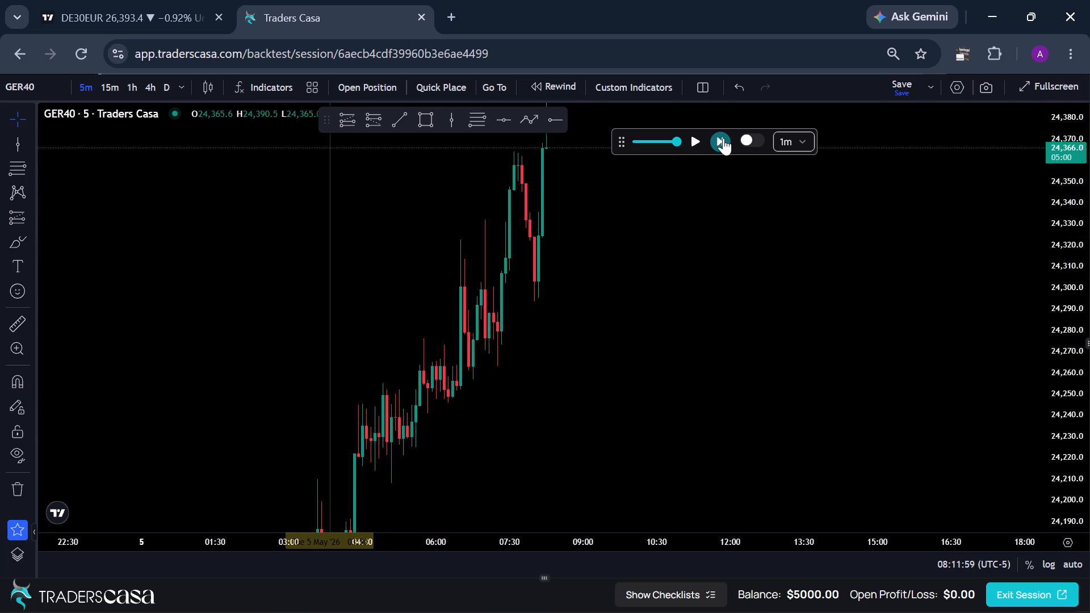
pyautogui.click(723, 138)
pyautogui.doubleClick(723, 138)
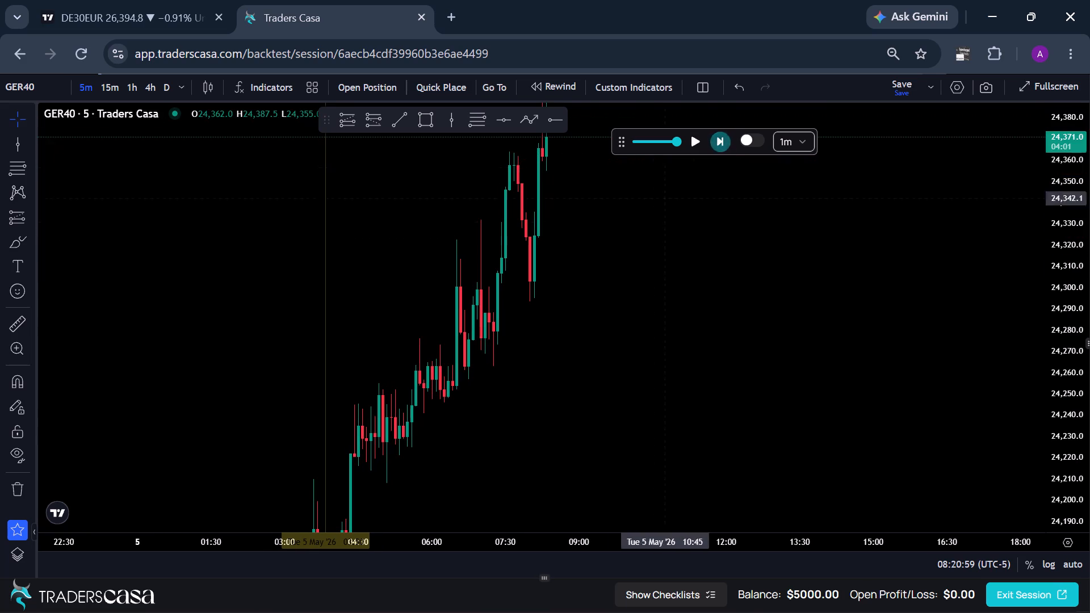
# Advance the GER40 replay in 1-minute steps to about 08:44 on 5 May.
pyautogui.moveTo(651, 236); pyautogui.dragTo(641, 297)
pyautogui.tripleClick(723, 137)
pyautogui.tripleClick(723, 138)
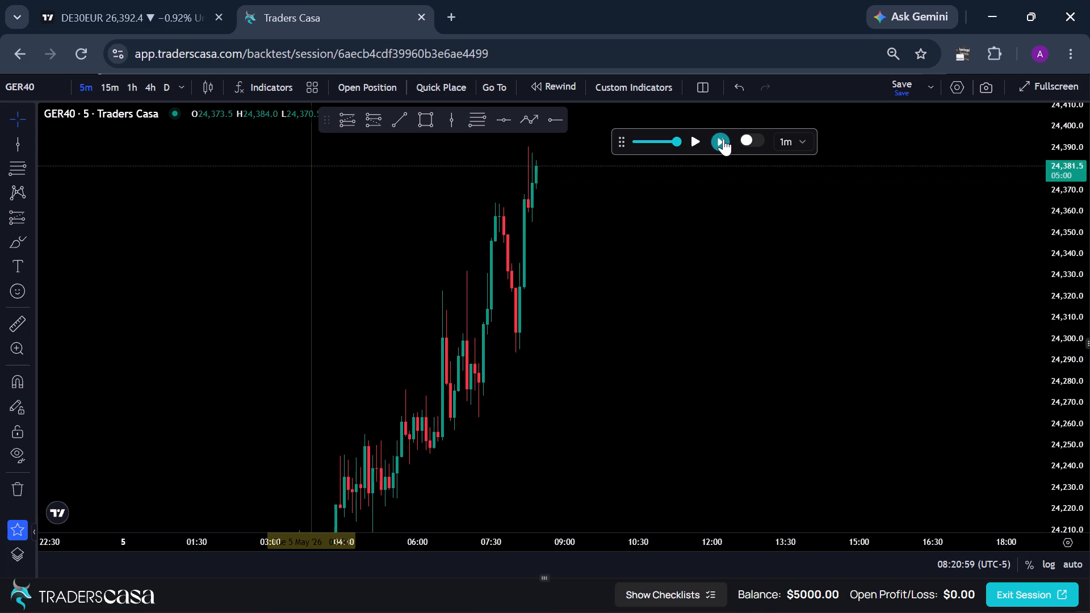
pyautogui.tripleClick(723, 138)
pyautogui.tripleClick(723, 138)
pyautogui.click(723, 138)
pyautogui.tripleClick(723, 138)
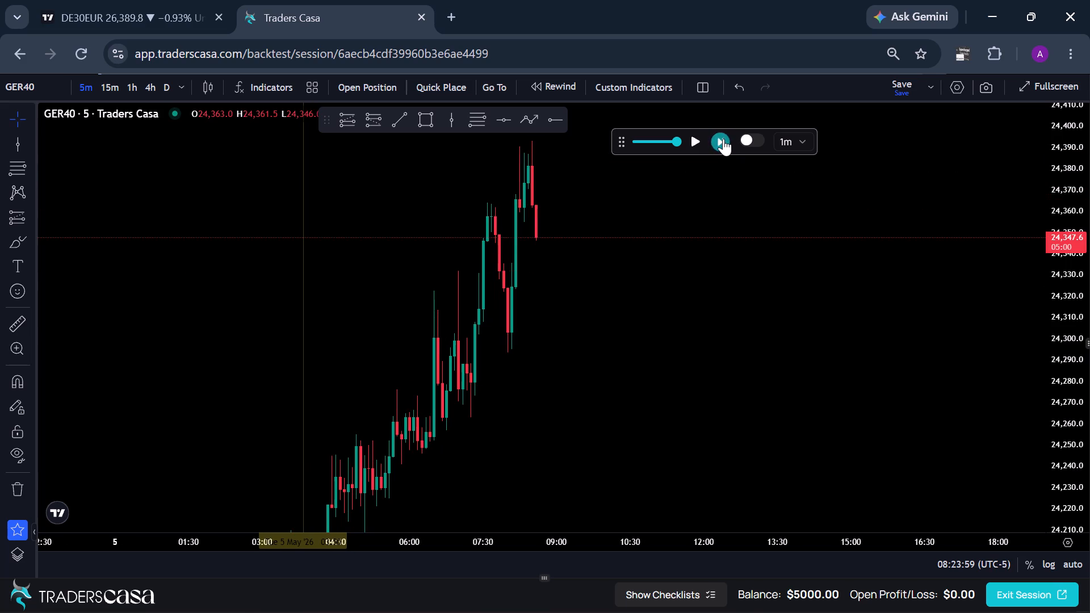
pyautogui.doubleClick(723, 138)
pyautogui.tripleClick(723, 138)
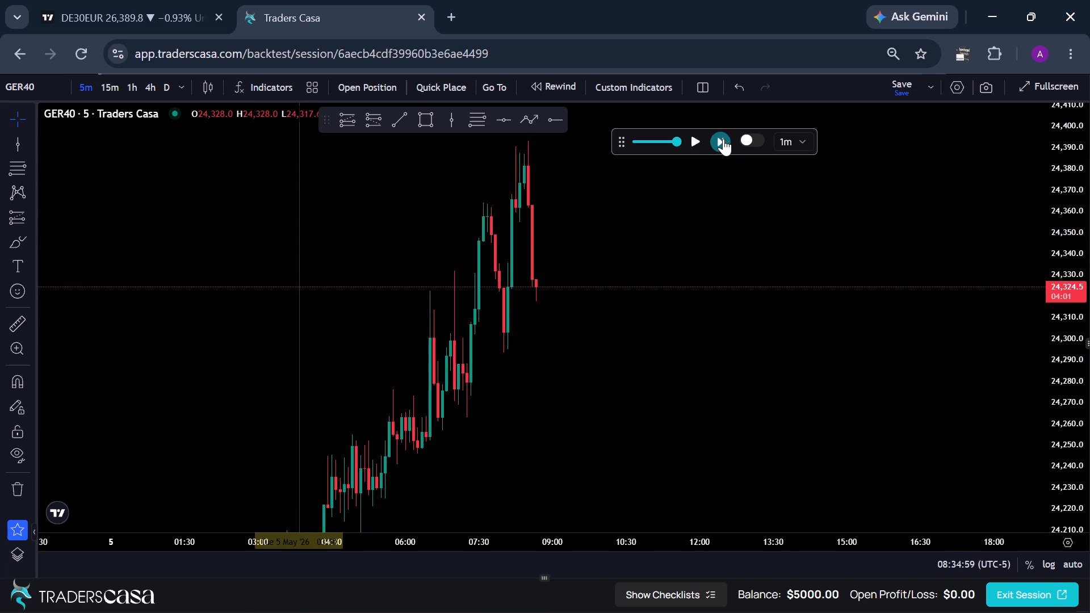
pyautogui.click(723, 138)
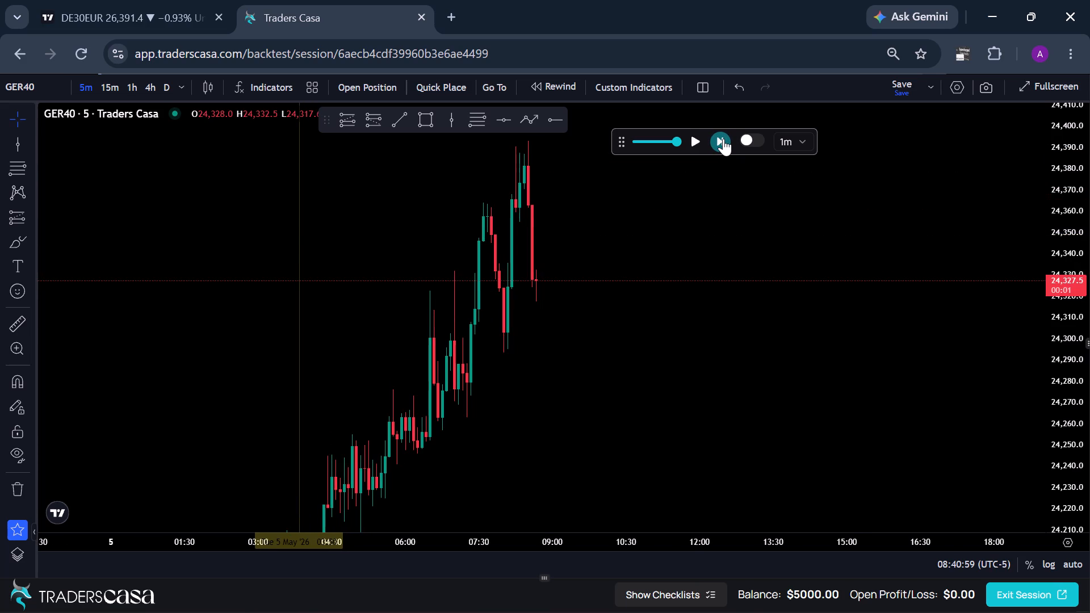
# Examine the GER40 price action on the 1h timeframe and return the chart to 5m.
pyautogui.moveTo(596, 258); pyautogui.dragTo(627, 285)
pyautogui.scroll(7, 1061, 391)
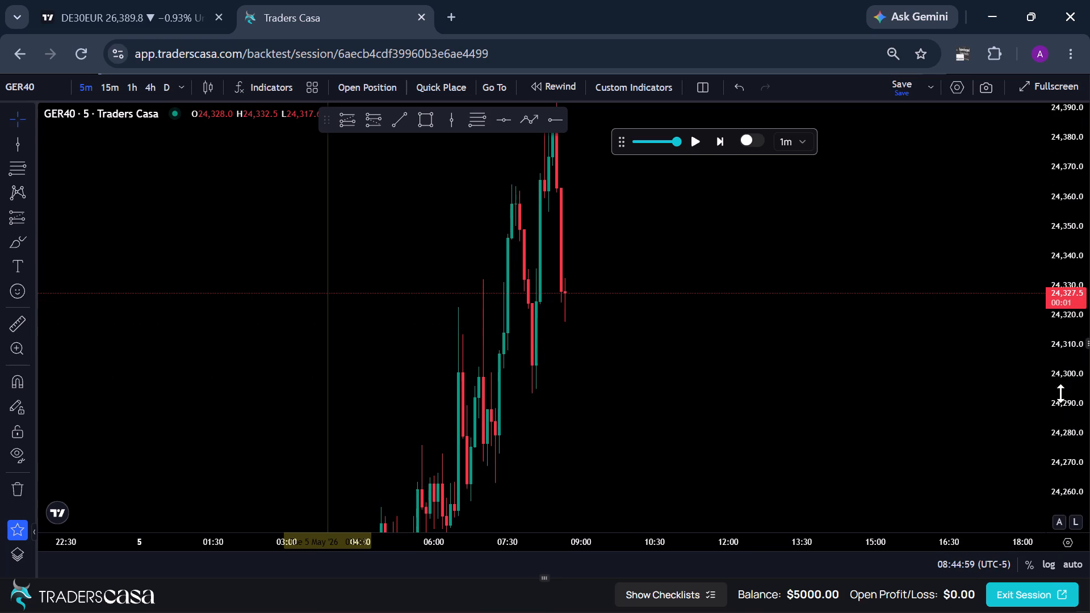
pyautogui.moveTo(752, 283); pyautogui.dragTo(741, 308)
pyautogui.moveTo(724, 260); pyautogui.dragTo(716, 283)
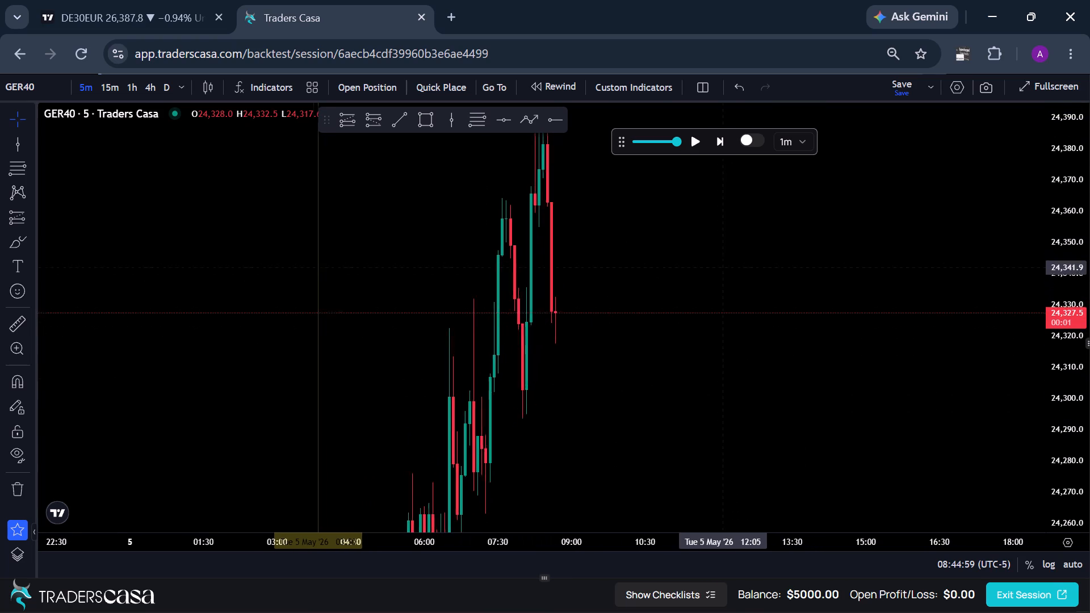
pyautogui.moveTo(716, 283); pyautogui.dragTo(712, 303)
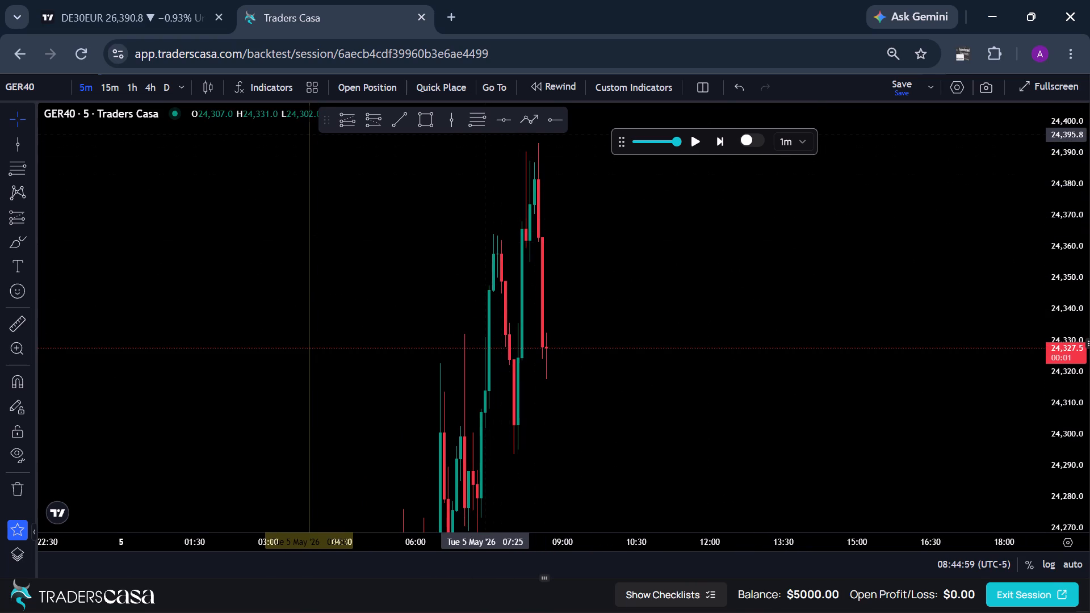
pyautogui.click(133, 92)
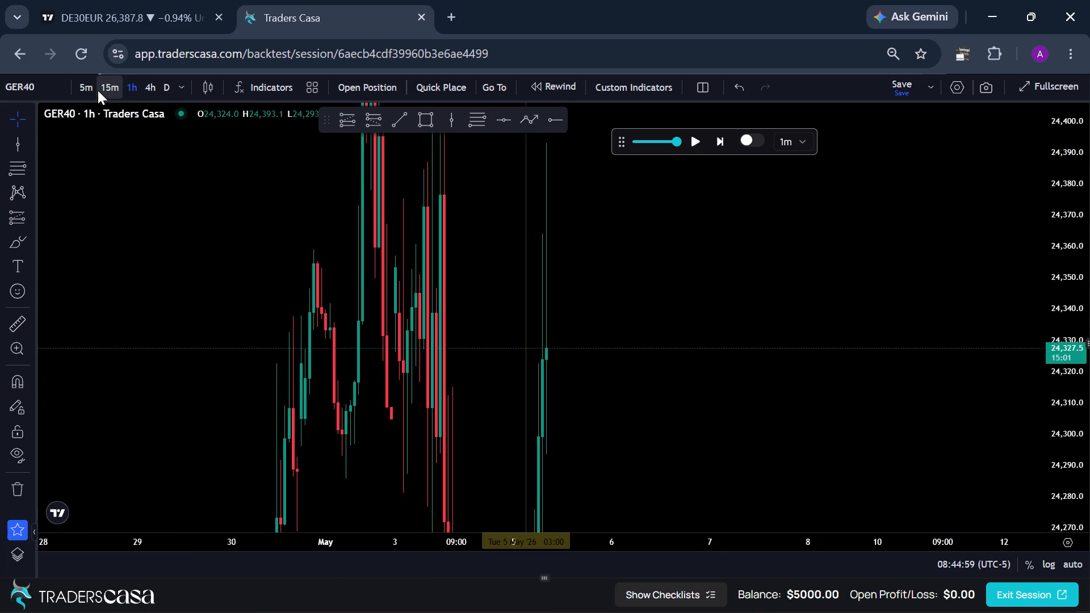
pyautogui.click(87, 87)
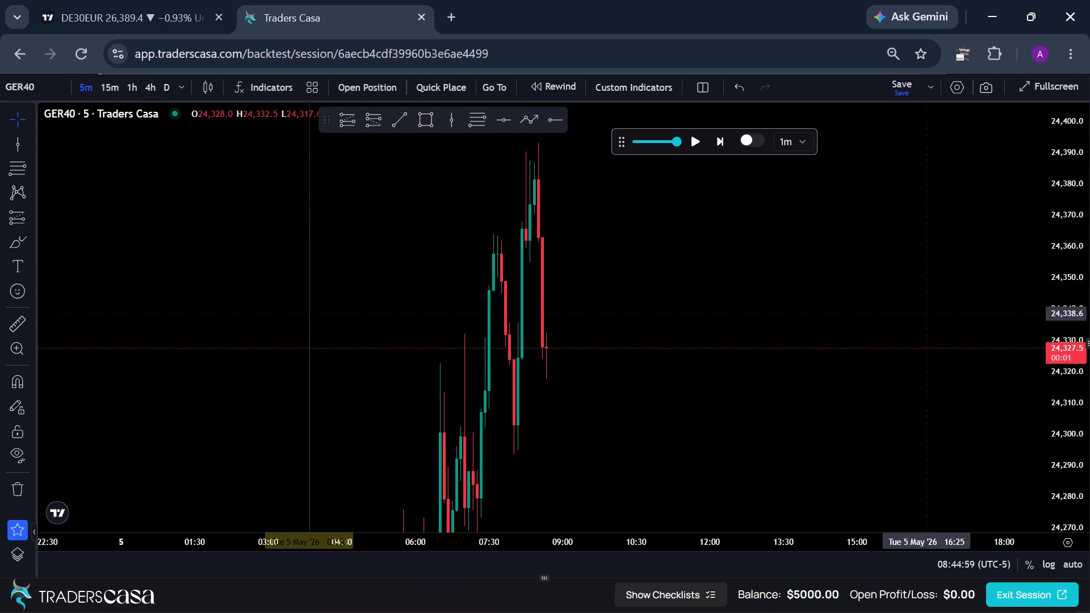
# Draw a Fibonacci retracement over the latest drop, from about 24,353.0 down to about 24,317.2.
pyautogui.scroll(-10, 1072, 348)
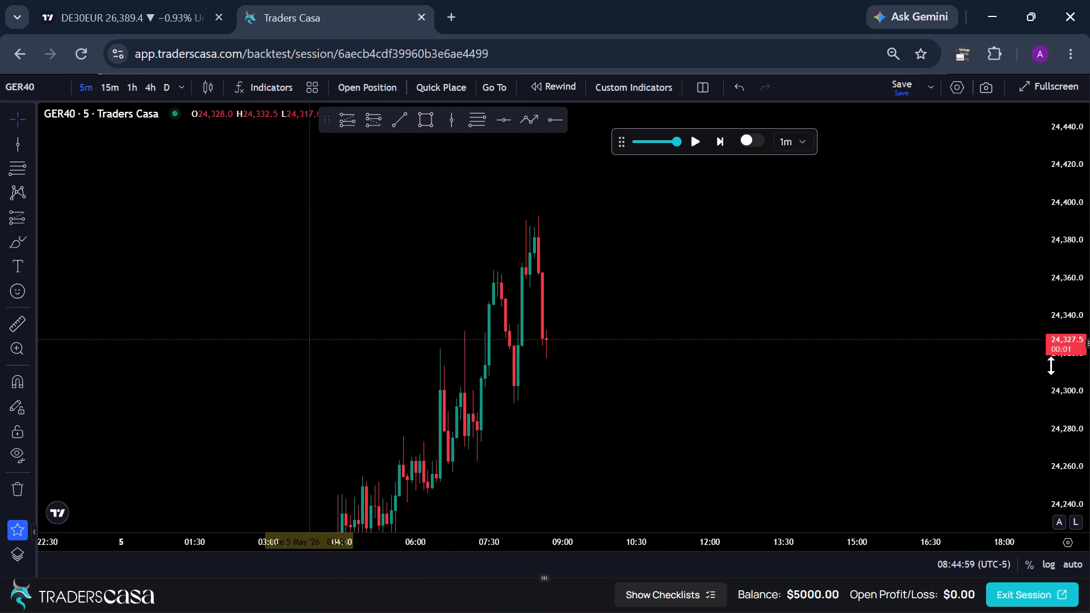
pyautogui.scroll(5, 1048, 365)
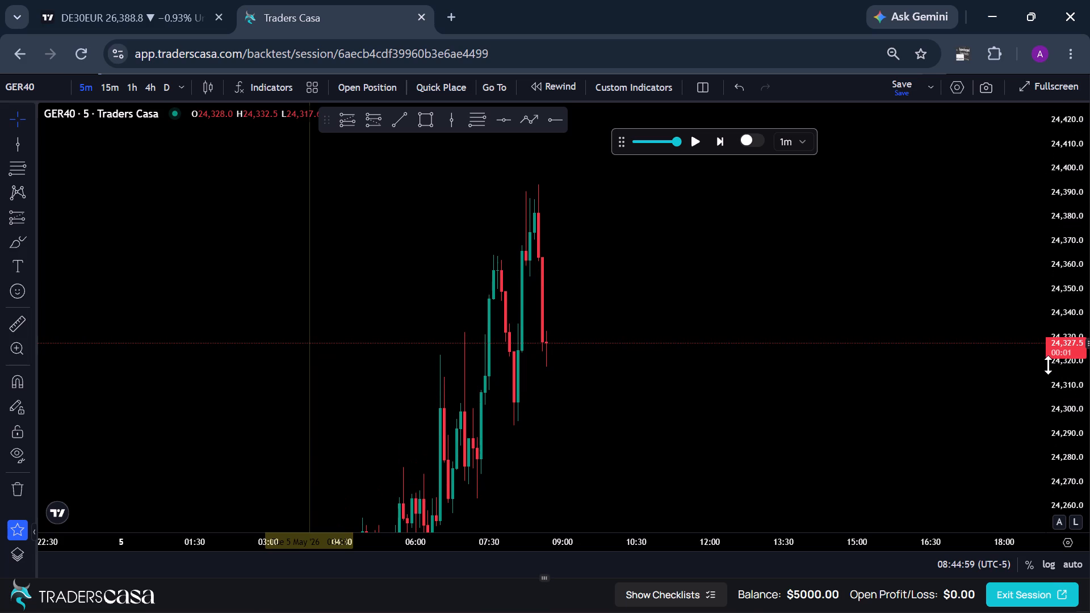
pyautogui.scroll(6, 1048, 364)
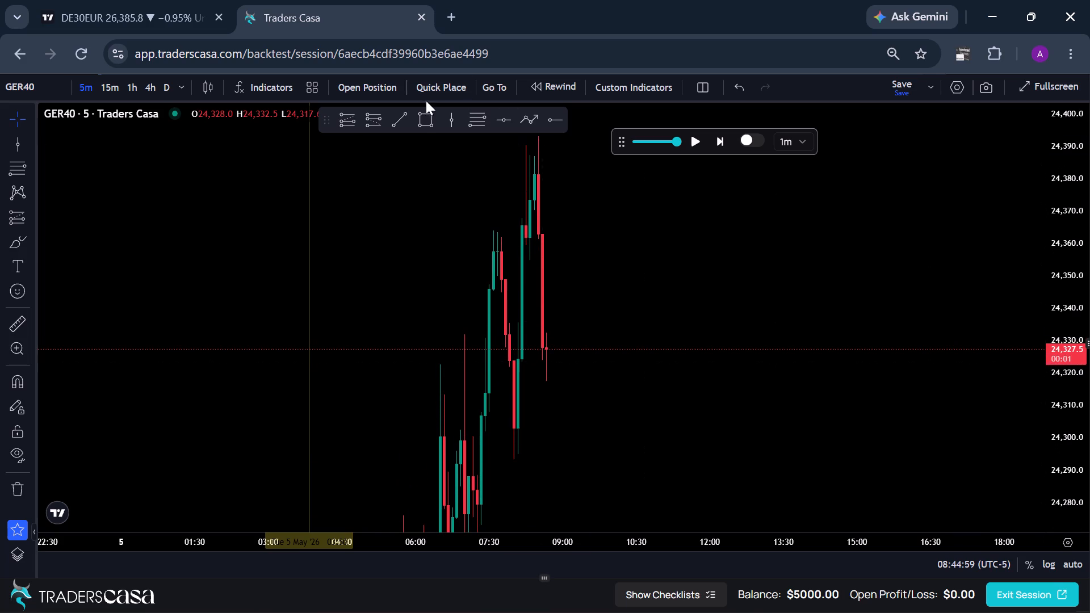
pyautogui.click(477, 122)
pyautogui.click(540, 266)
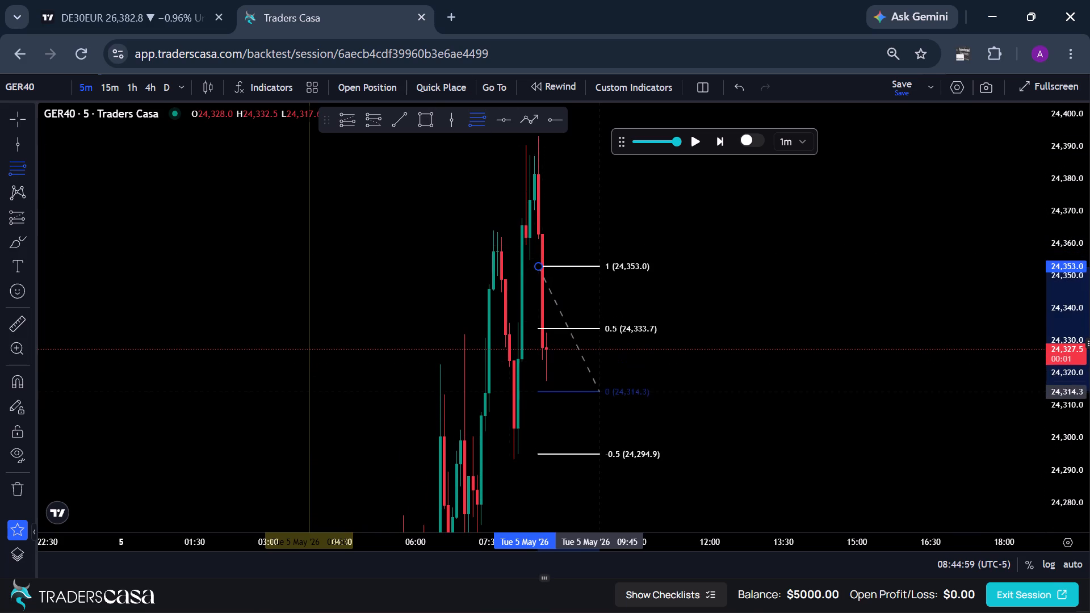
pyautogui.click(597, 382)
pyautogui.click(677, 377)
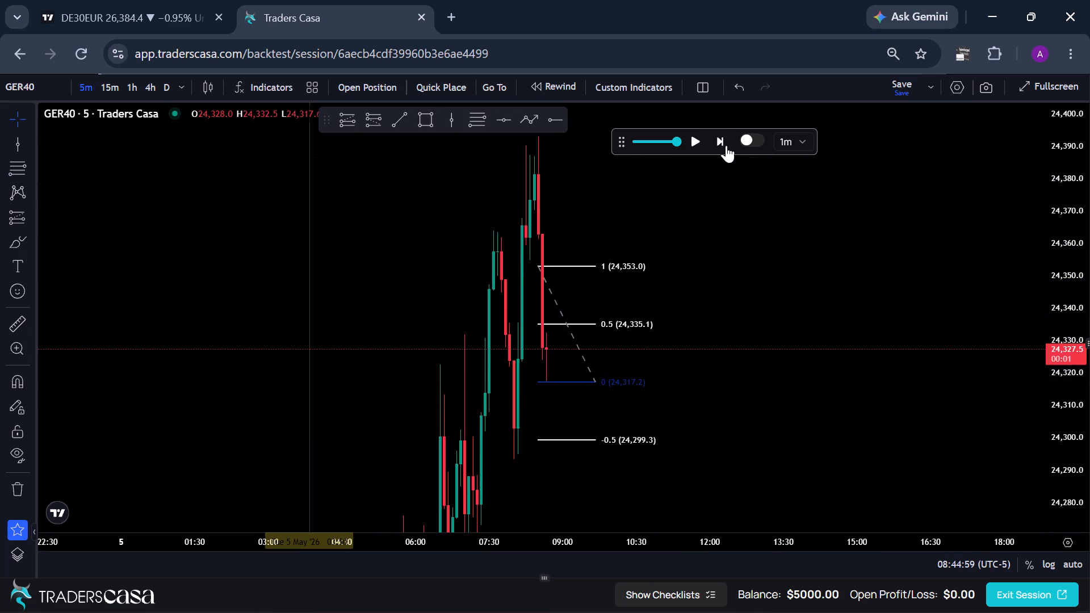
# Advance the GER40 replay minute by minute to about 08:55.
pyautogui.click(719, 144)
pyautogui.click(719, 144)
pyautogui.click(720, 143)
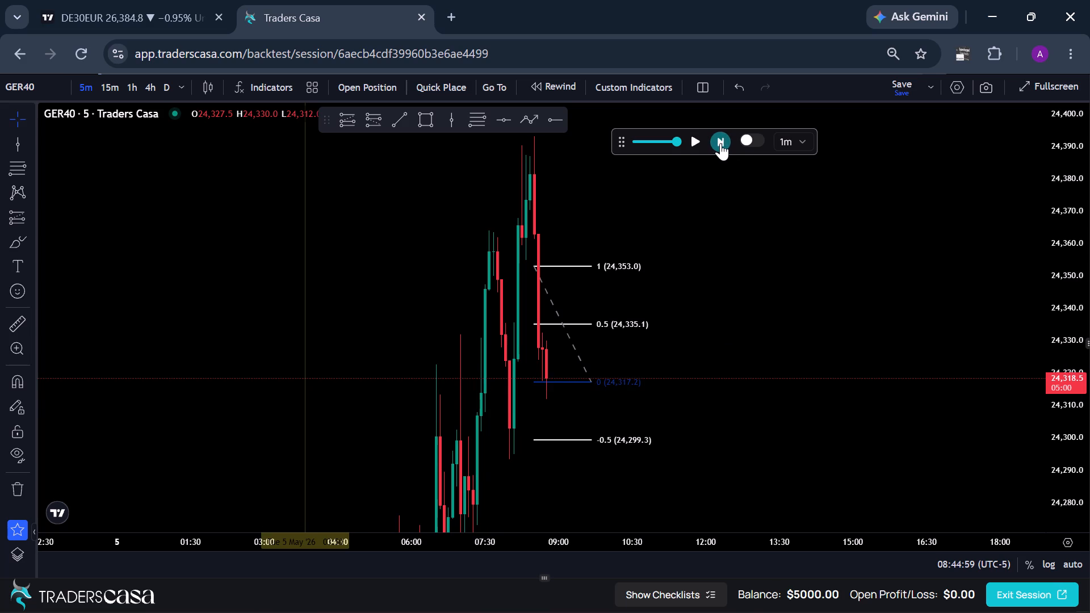
pyautogui.click(720, 143)
pyautogui.click(720, 143)
pyautogui.doubleClick(720, 143)
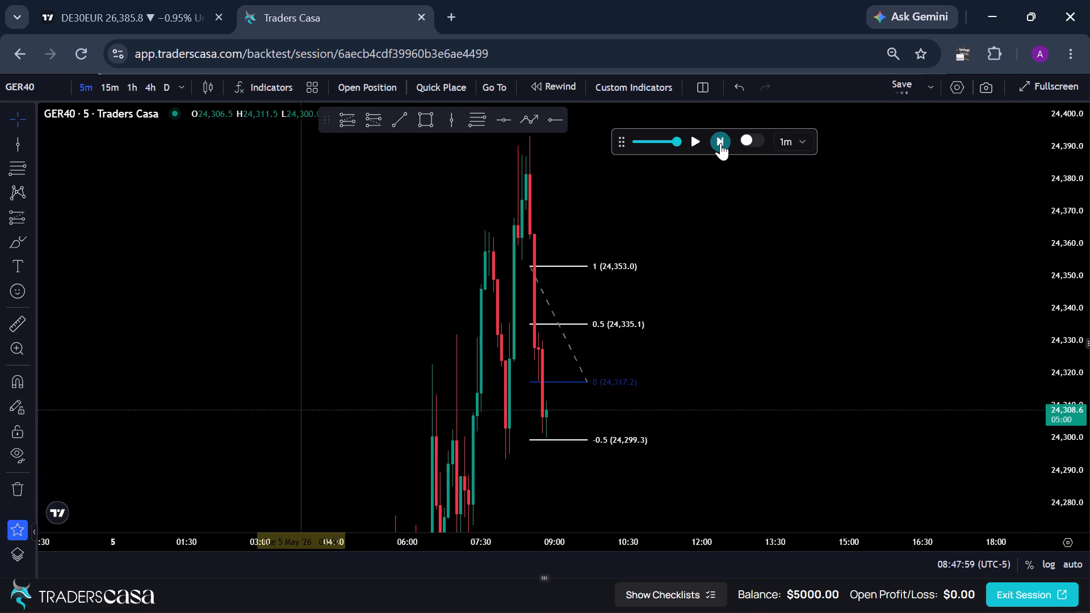
pyautogui.click(720, 143)
pyautogui.click(720, 143)
pyautogui.click(720, 143)
pyautogui.click(720, 143)
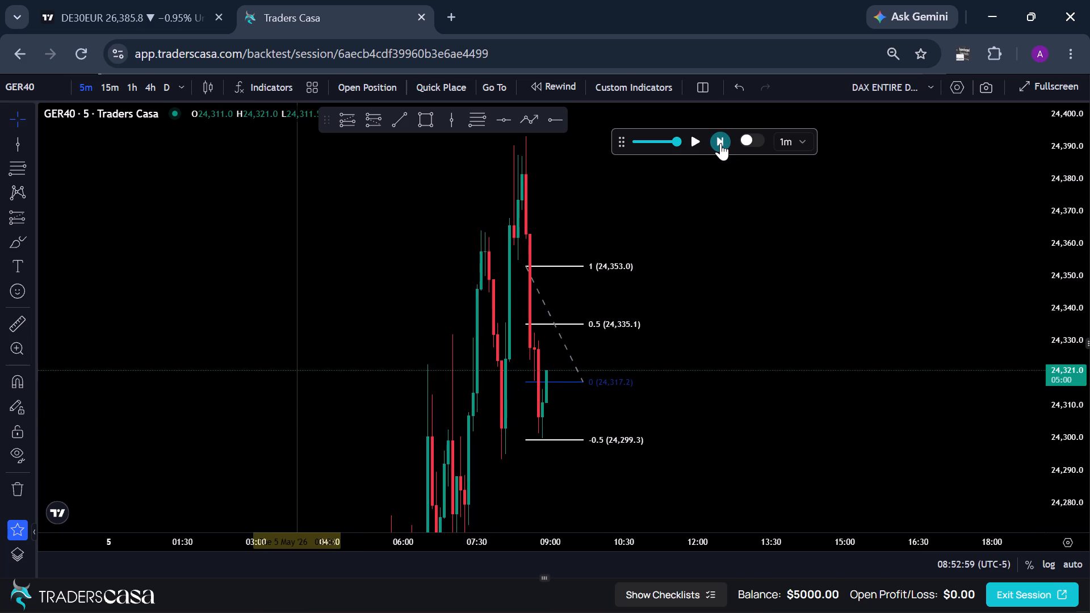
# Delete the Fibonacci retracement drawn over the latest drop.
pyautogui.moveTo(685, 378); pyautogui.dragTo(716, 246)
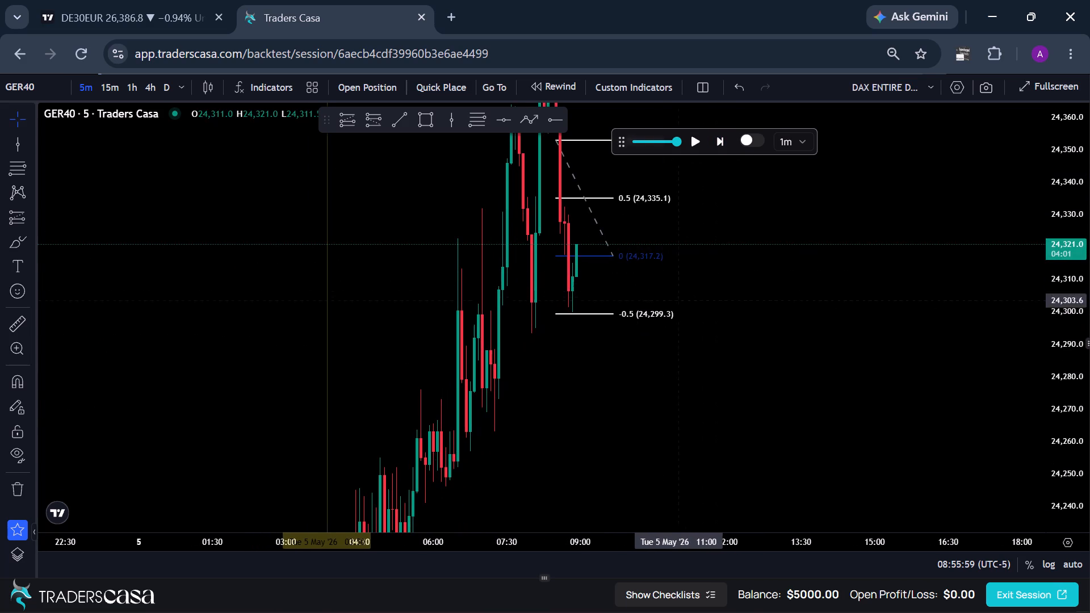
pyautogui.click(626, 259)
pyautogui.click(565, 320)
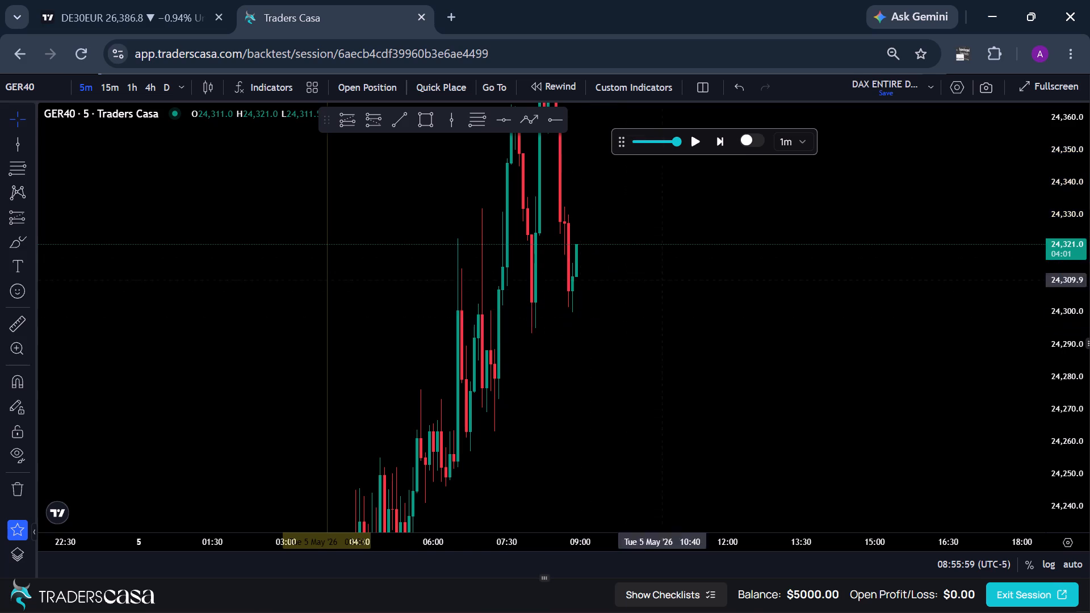
# Advance the GER40 replay minute by minute to about 09:05, keeping the newest candles in view.
pyautogui.moveTo(722, 264); pyautogui.dragTo(728, 351)
pyautogui.moveTo(702, 301); pyautogui.dragTo(687, 347)
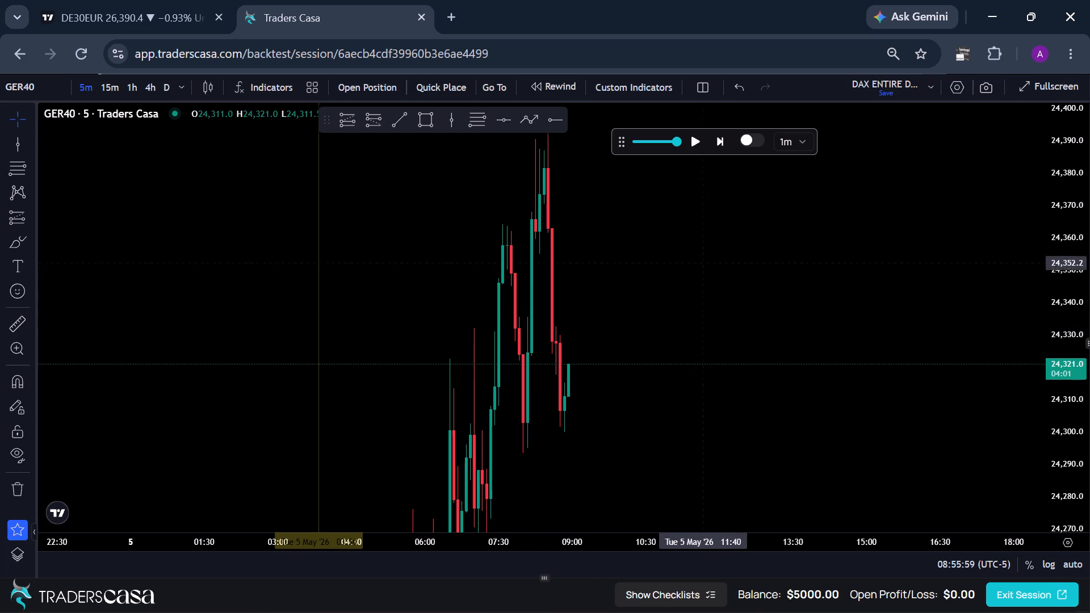
pyautogui.click(722, 137)
pyautogui.click(721, 137)
pyautogui.click(721, 137)
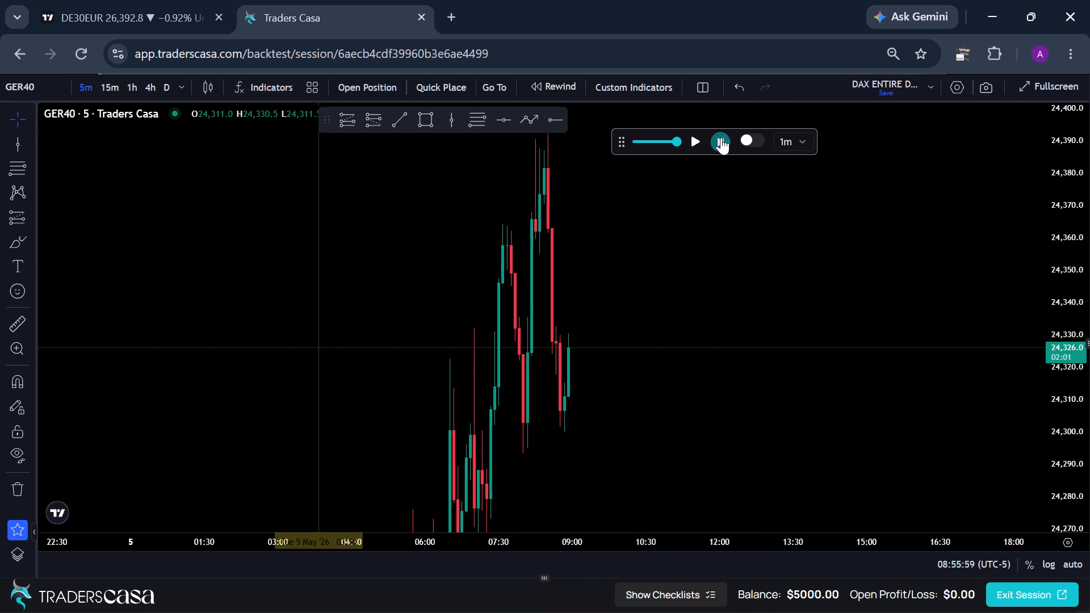
pyautogui.tripleClick(721, 137)
pyautogui.click(721, 137)
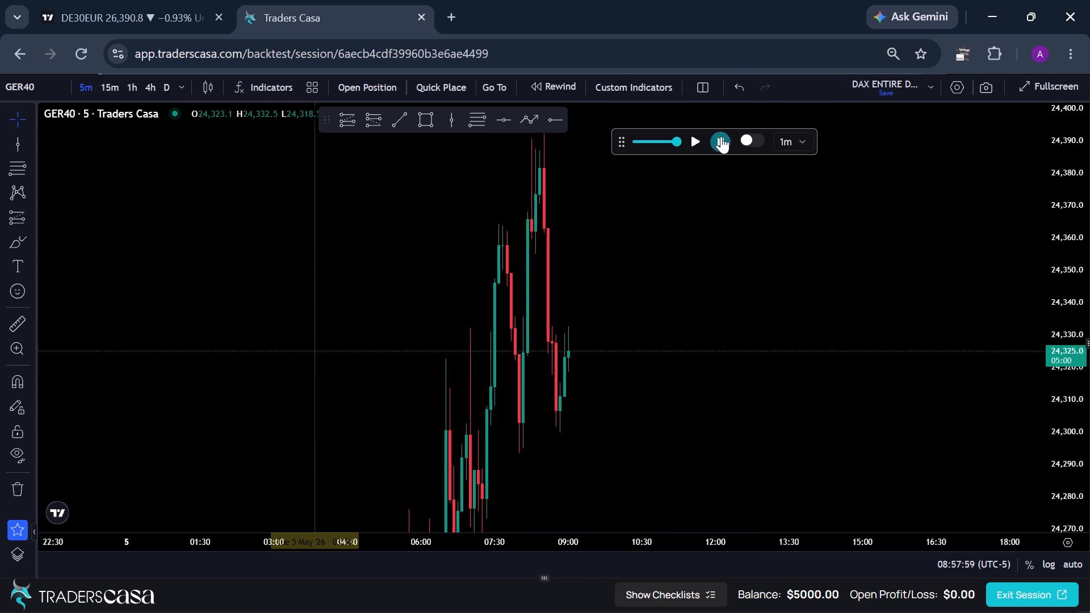
pyautogui.click(721, 136)
pyautogui.click(721, 136)
pyautogui.click(721, 136)
pyautogui.click(721, 136)
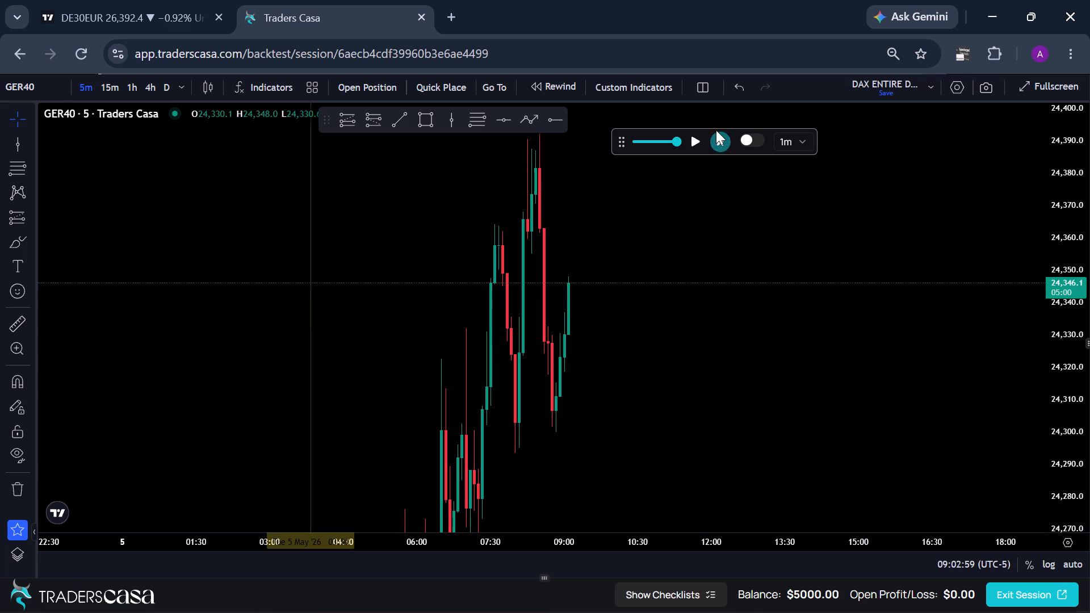
# Advance the GER40 replay in 1-minute steps to about 09:18.
pyautogui.click(716, 130)
pyautogui.tripleClick(717, 137)
pyautogui.click(718, 137)
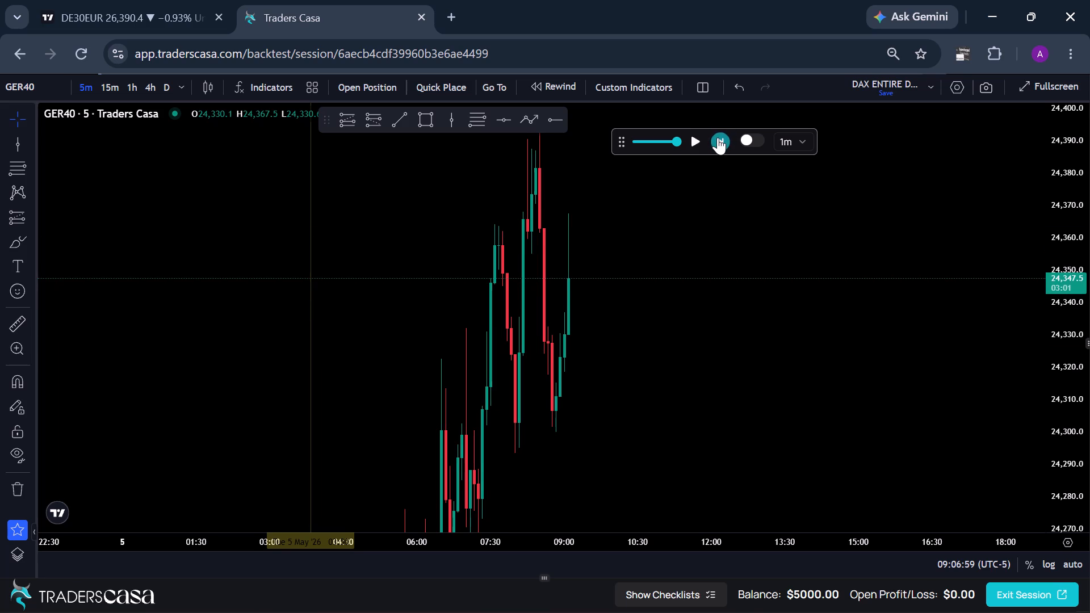
pyautogui.tripleClick(718, 137)
pyautogui.click(718, 136)
pyautogui.click(718, 135)
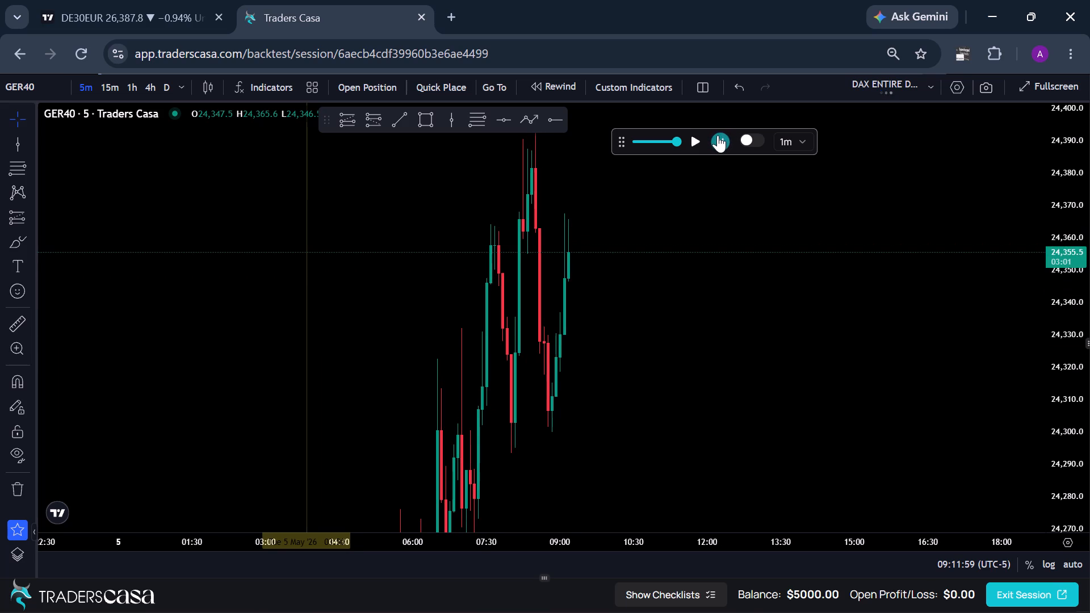
pyautogui.click(718, 135)
pyautogui.click(718, 135)
pyautogui.click(718, 135)
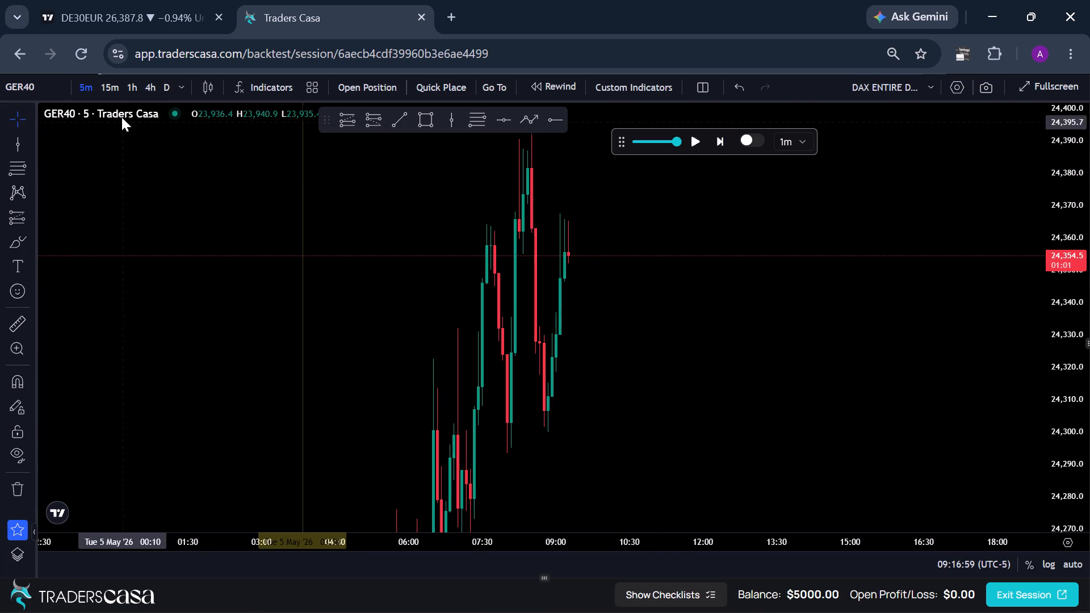
# Check the GER40 chart on the 1h timeframe and return it to 5m.
pyautogui.click(138, 85)
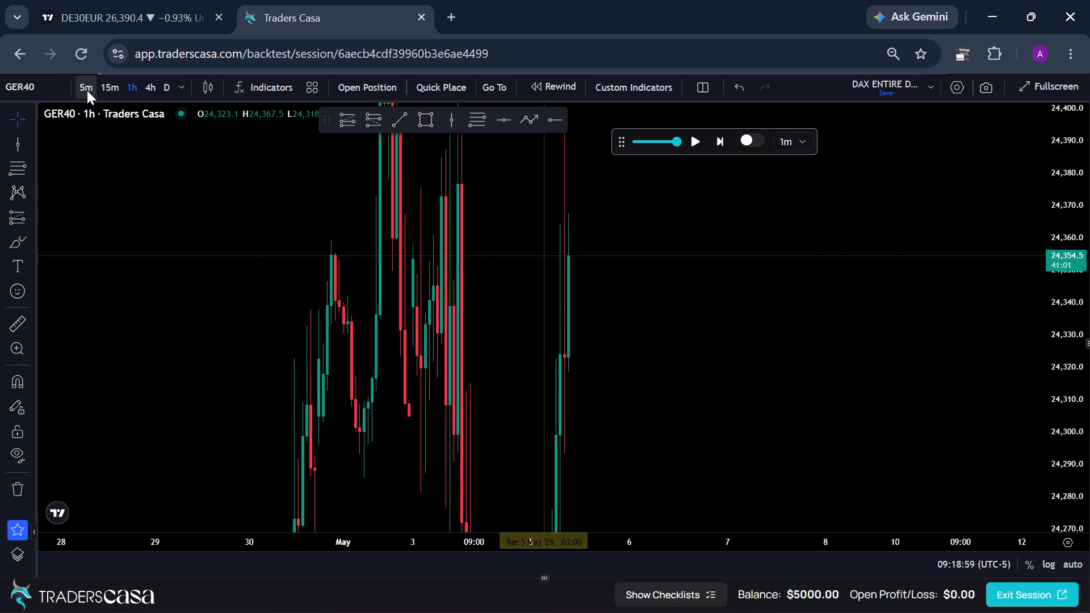
pyautogui.click(86, 90)
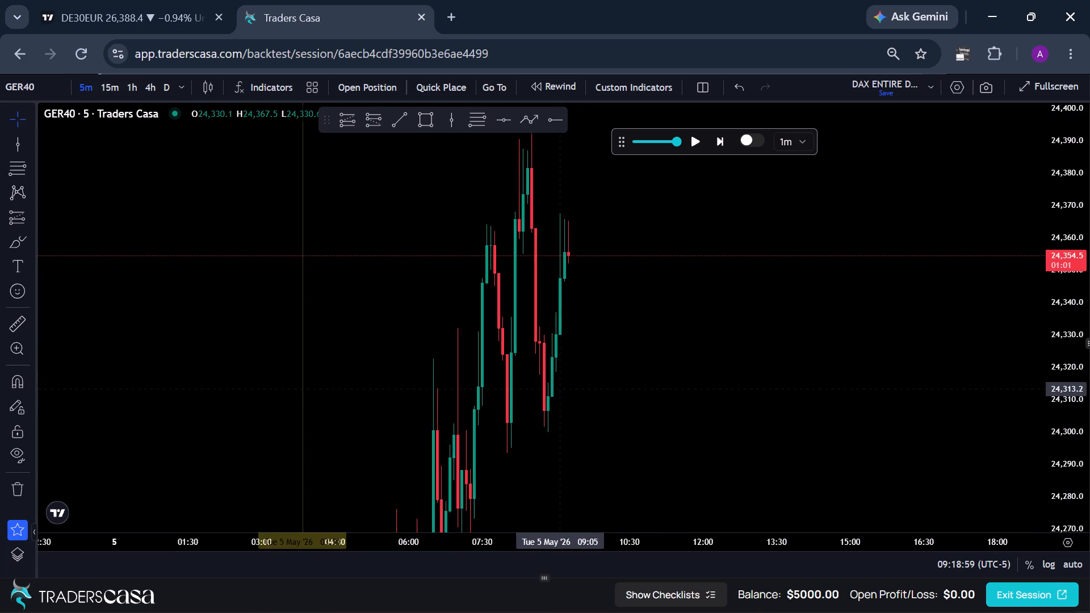
# Advance the GER40 replay minute by minute to about 09:37.
pyautogui.moveTo(647, 352); pyautogui.dragTo(651, 375)
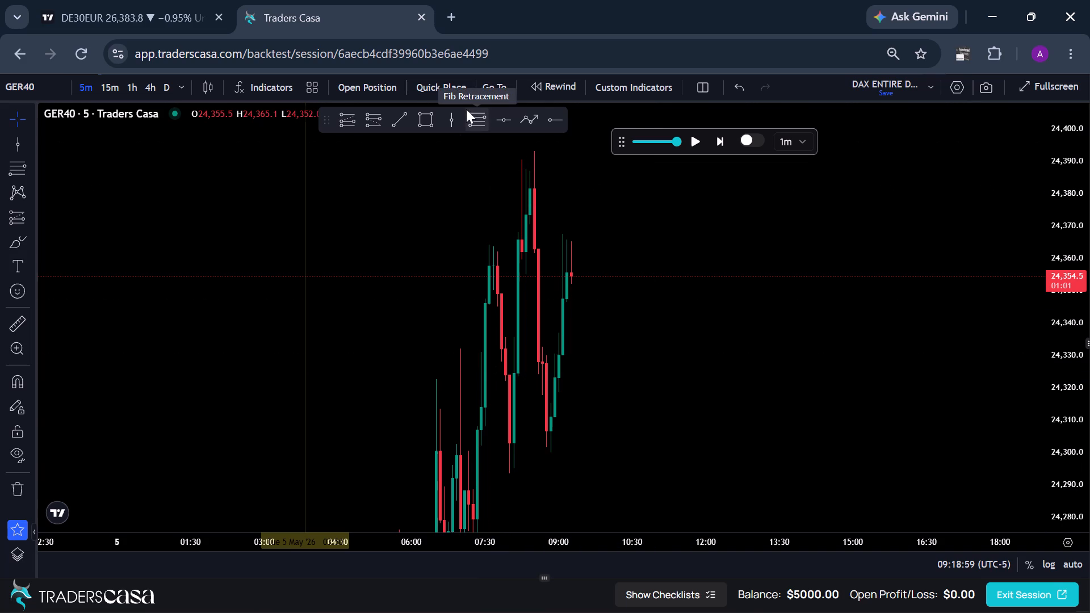
pyautogui.tripleClick(723, 145)
pyautogui.tripleClick(723, 145)
pyautogui.tripleClick(723, 145)
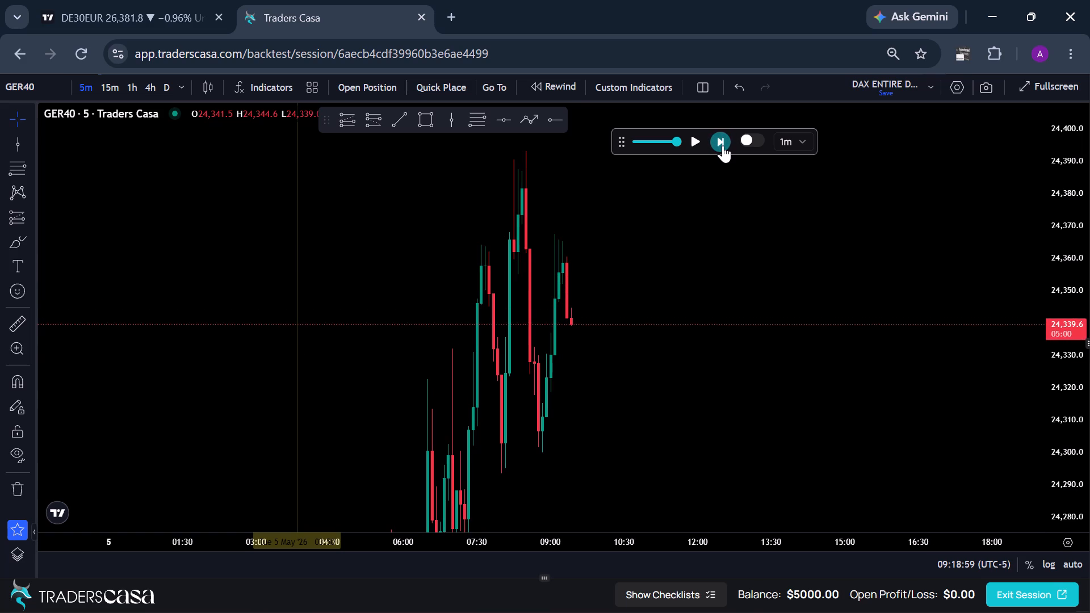
pyautogui.tripleClick(723, 145)
pyautogui.click(723, 145)
pyautogui.doubleClick(723, 145)
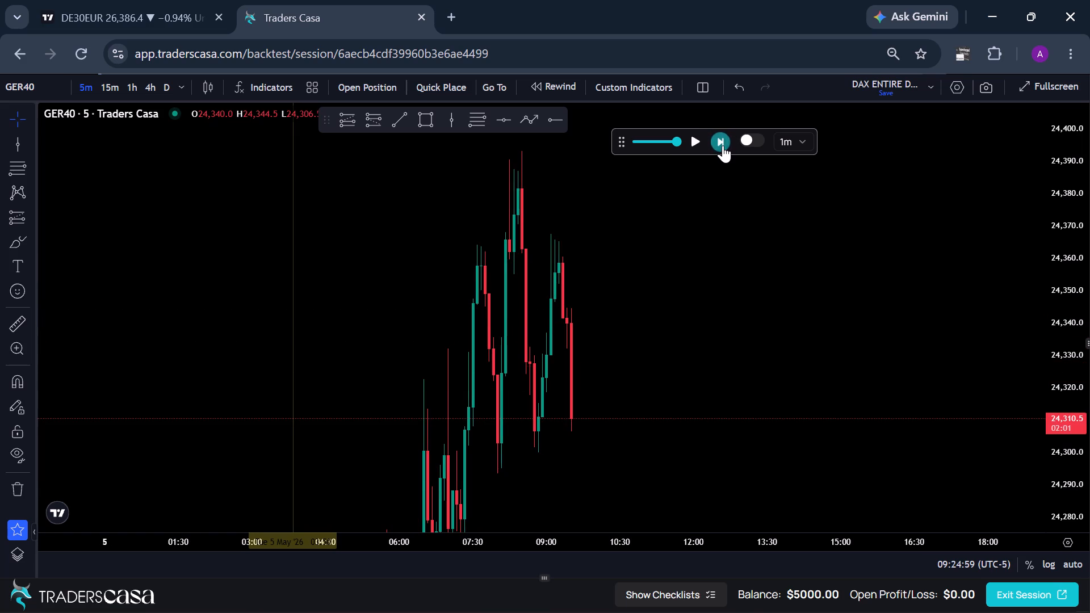
pyautogui.click(723, 145)
pyautogui.click(723, 145)
pyautogui.tripleClick(723, 145)
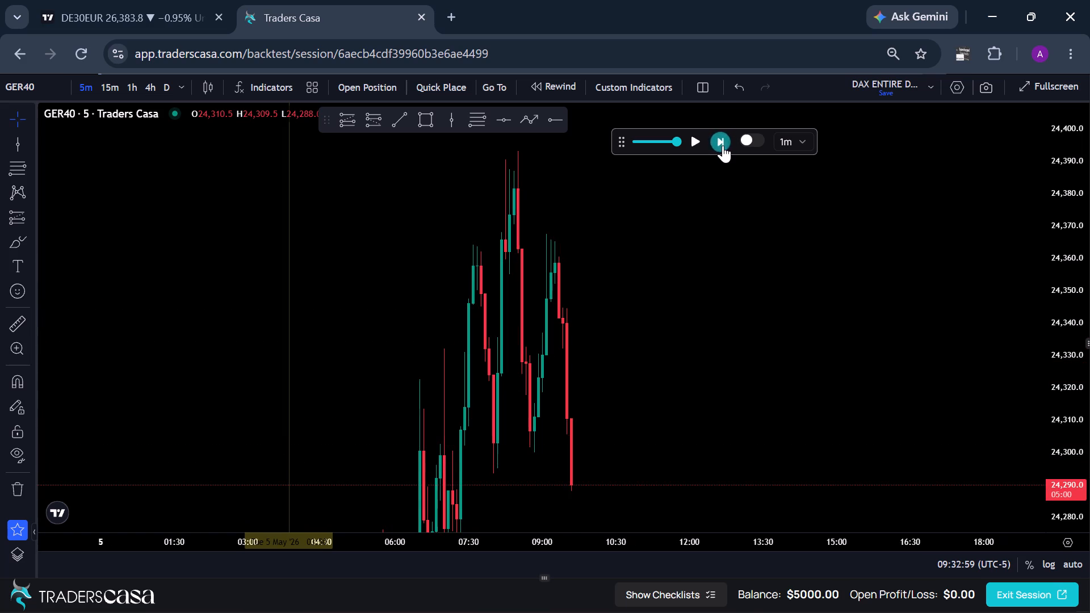
pyautogui.click(723, 145)
# Advance the GER40 replay in 1-minute steps to about 09:44, keeping the newest candles in view.
pyautogui.moveTo(756, 327); pyautogui.dragTo(730, 237)
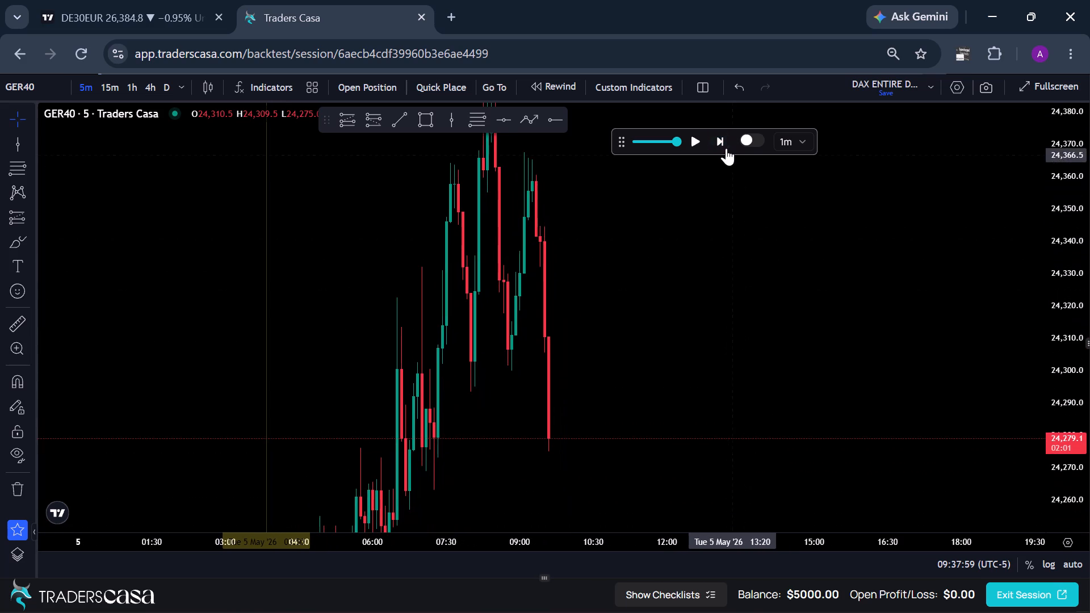
pyautogui.click(726, 148)
pyautogui.click(726, 148)
pyautogui.click(724, 146)
pyautogui.click(724, 146)
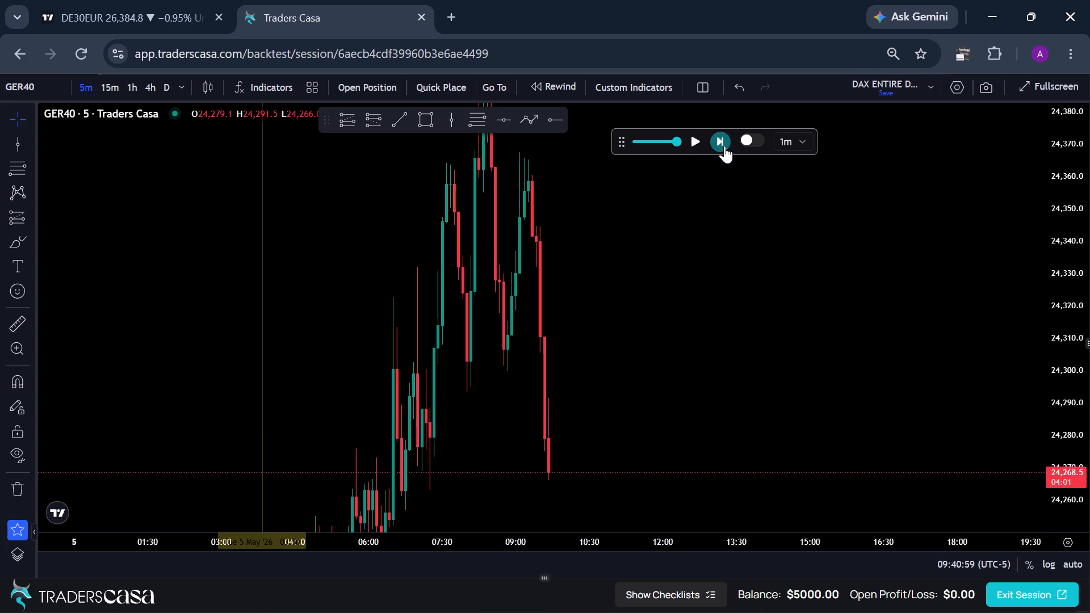
pyautogui.click(724, 146)
pyautogui.moveTo(759, 291); pyautogui.dragTo(757, 286)
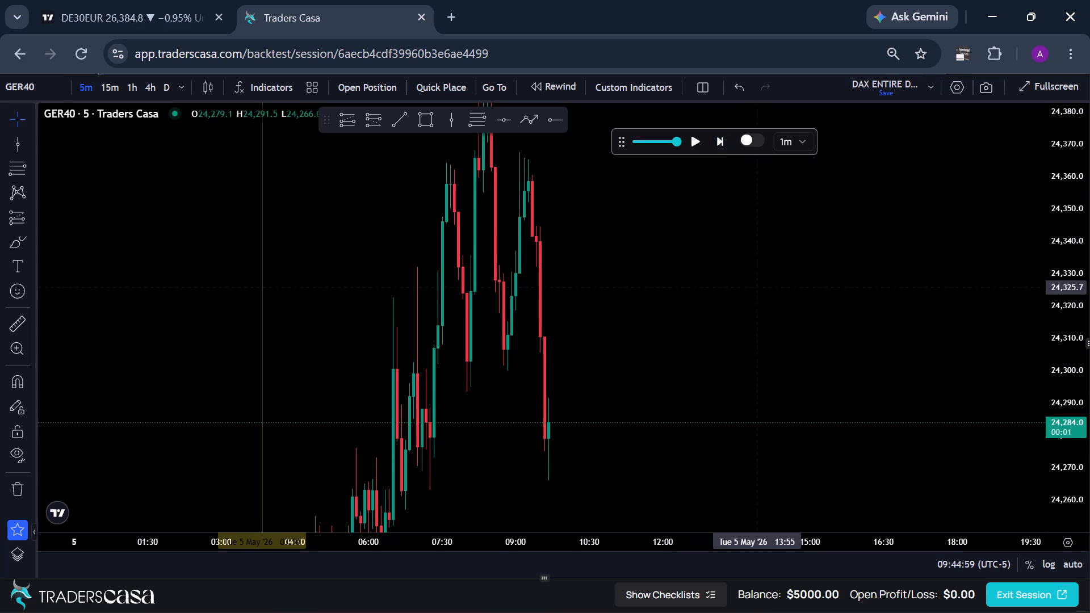
# Draw a Fib retracement over the latest GER40 drop, from about 24,319.8 down to the swing low at about 24,265.5.
pyautogui.moveTo(757, 286); pyautogui.dragTo(753, 270)
pyautogui.click(473, 119)
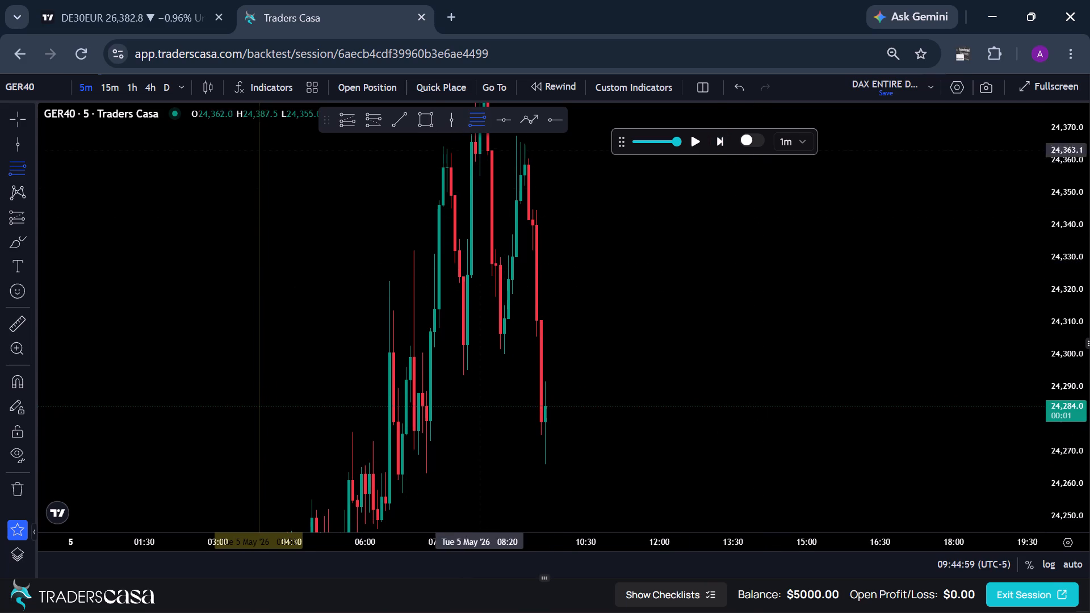
pyautogui.click(534, 291)
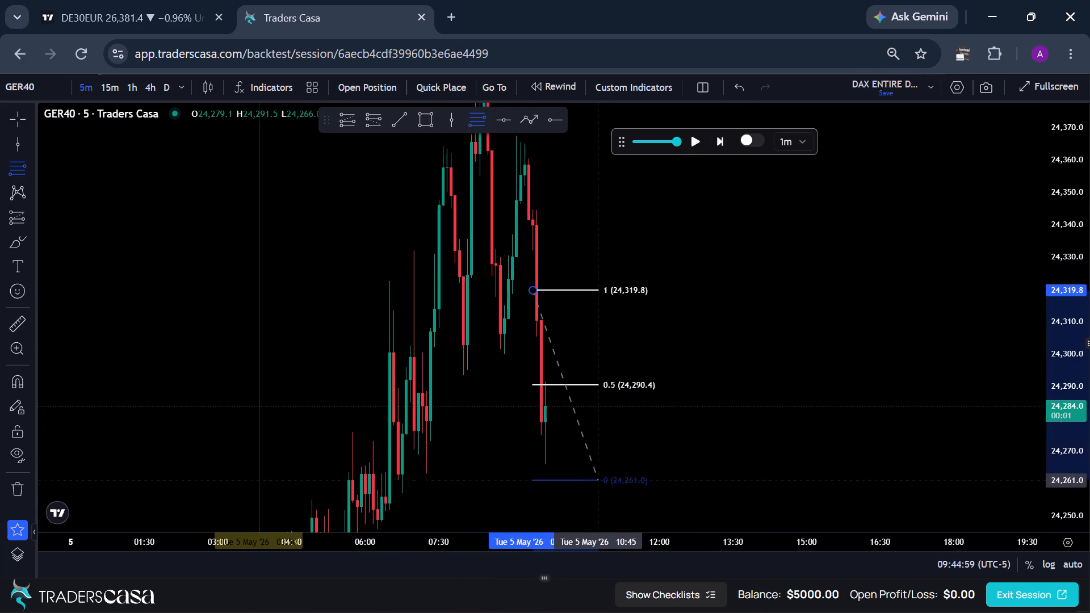
pyautogui.click(601, 466)
# Start a new GER40 trade and set its entry price to the 0.5 Fib level, 24292.6.
pyautogui.moveTo(651, 437); pyautogui.dragTo(729, 408)
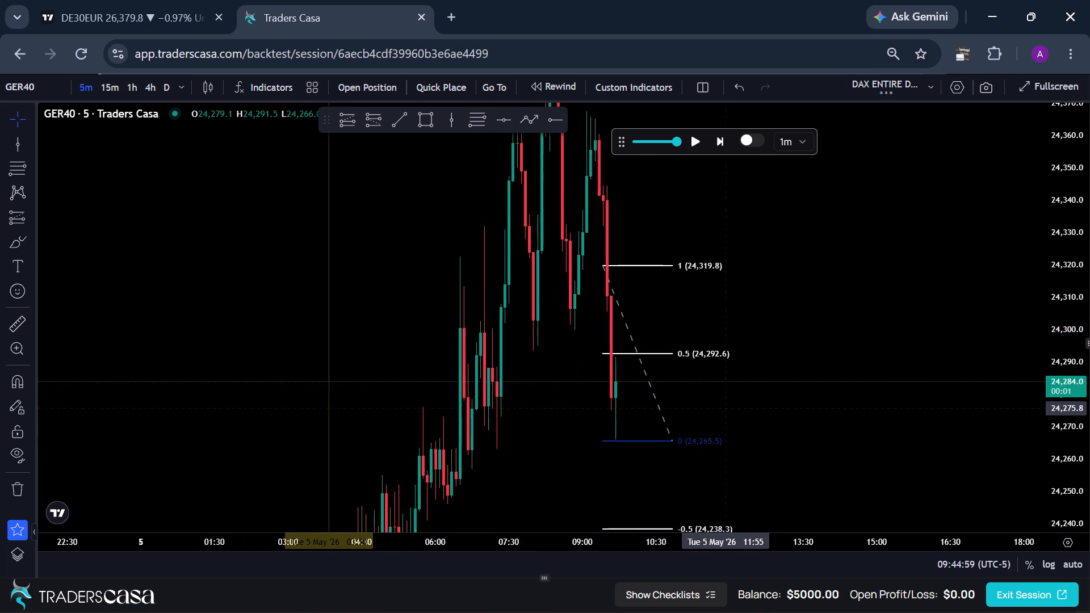
pyautogui.moveTo(729, 408); pyautogui.dragTo(734, 405)
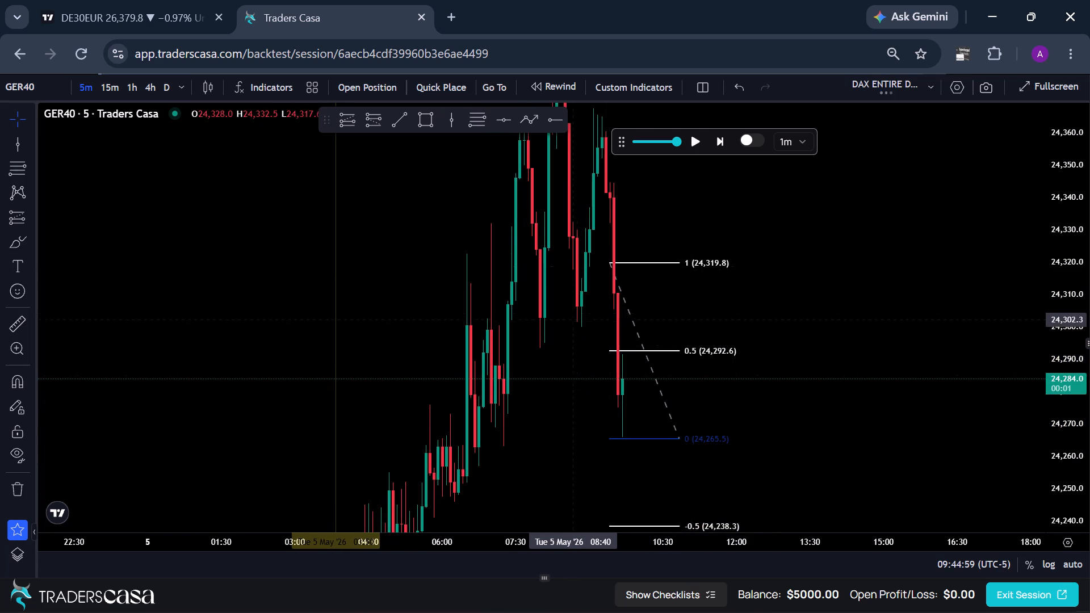
pyautogui.moveTo(573, 325); pyautogui.dragTo(609, 328)
pyautogui.moveTo(565, 431); pyautogui.dragTo(764, 378)
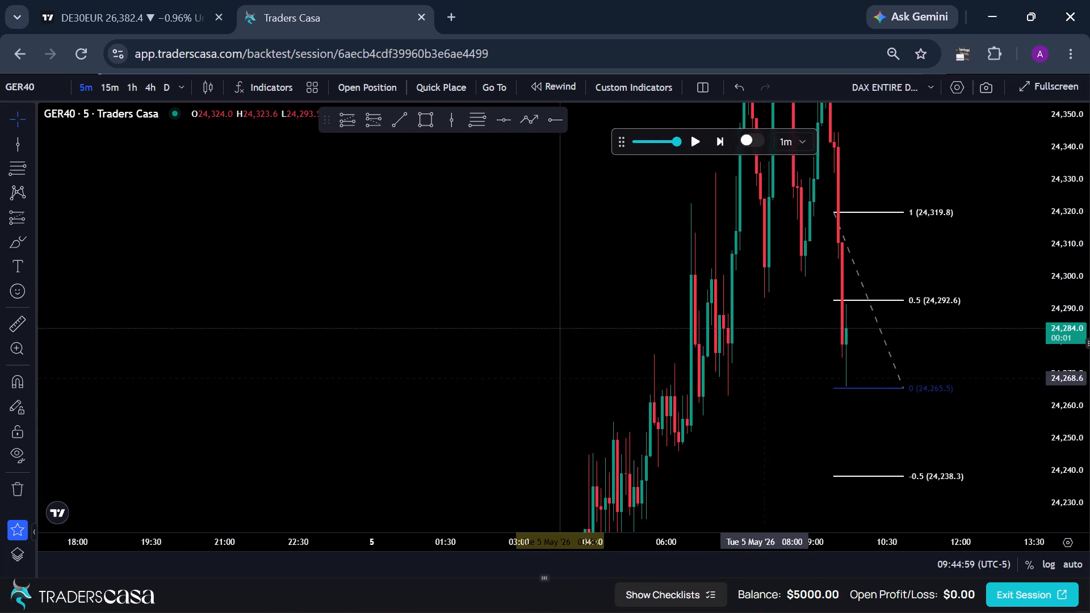
pyautogui.moveTo(764, 378); pyautogui.dragTo(790, 378)
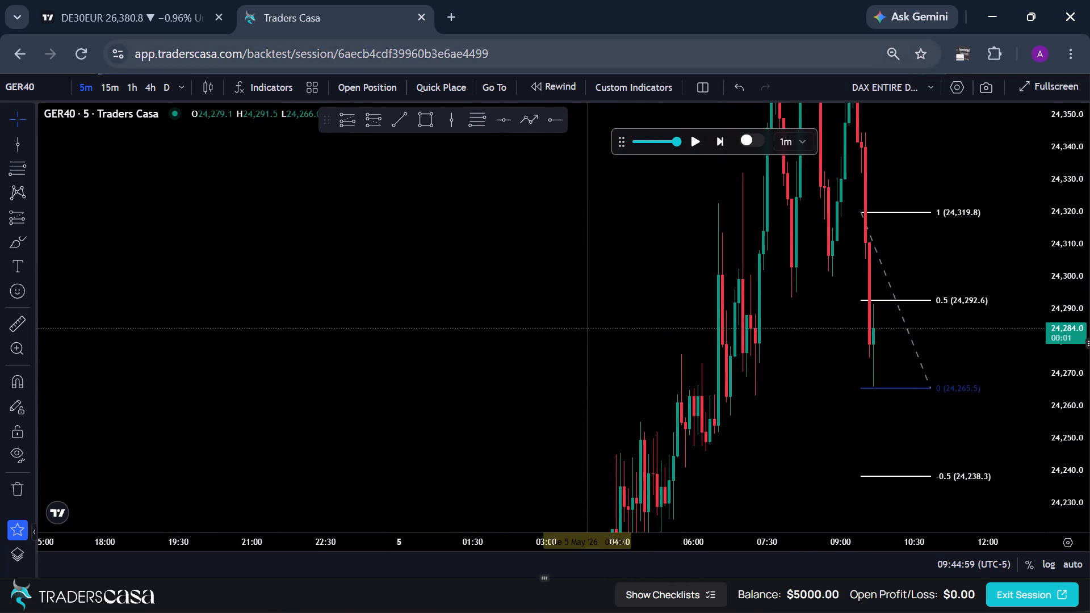
pyautogui.click(358, 84)
pyautogui.click(372, 250)
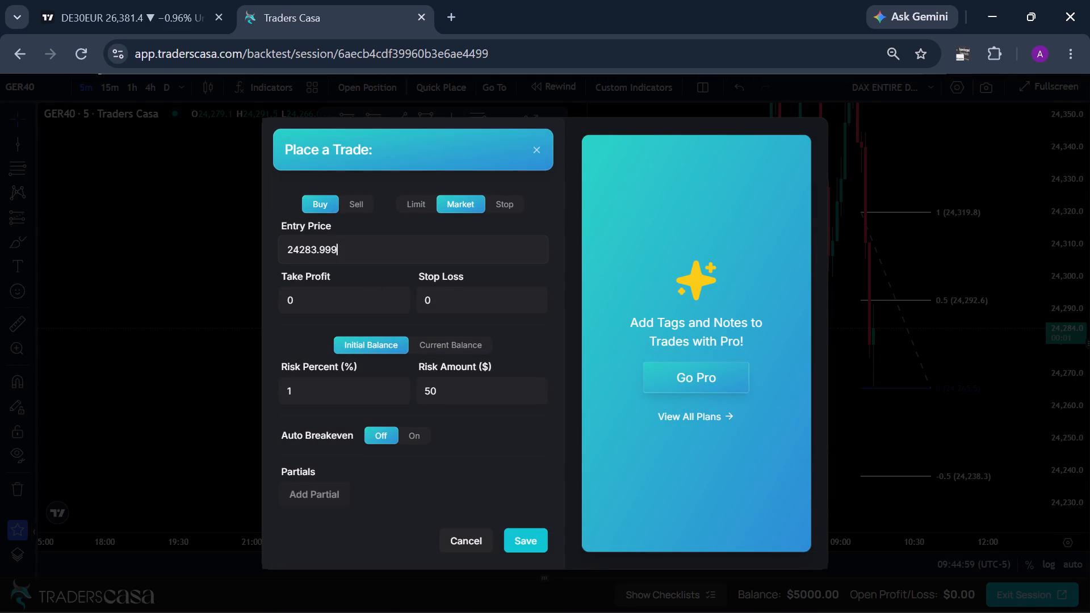
pyautogui.press('BackSpace')
pyautogui.press('BackSpace')
pyautogui.press('BackSpace')
pyautogui.press('BackSpace')
pyautogui.press('BackSpace')
pyautogui.press('BackSpace')
pyautogui.write('92')
pyautogui.press('.')
pyautogui.press('6')
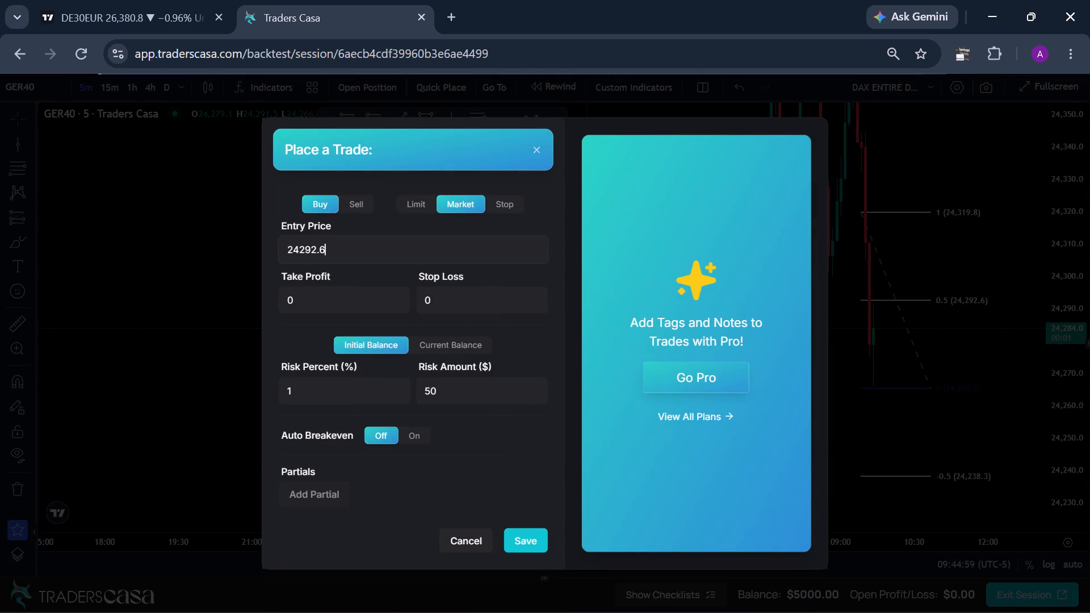
# Set the trade's take profit to 24238.3 and its stop loss to 24319.8.
pyautogui.click(337, 291)
pyautogui.press('2')
pyautogui.press('4')
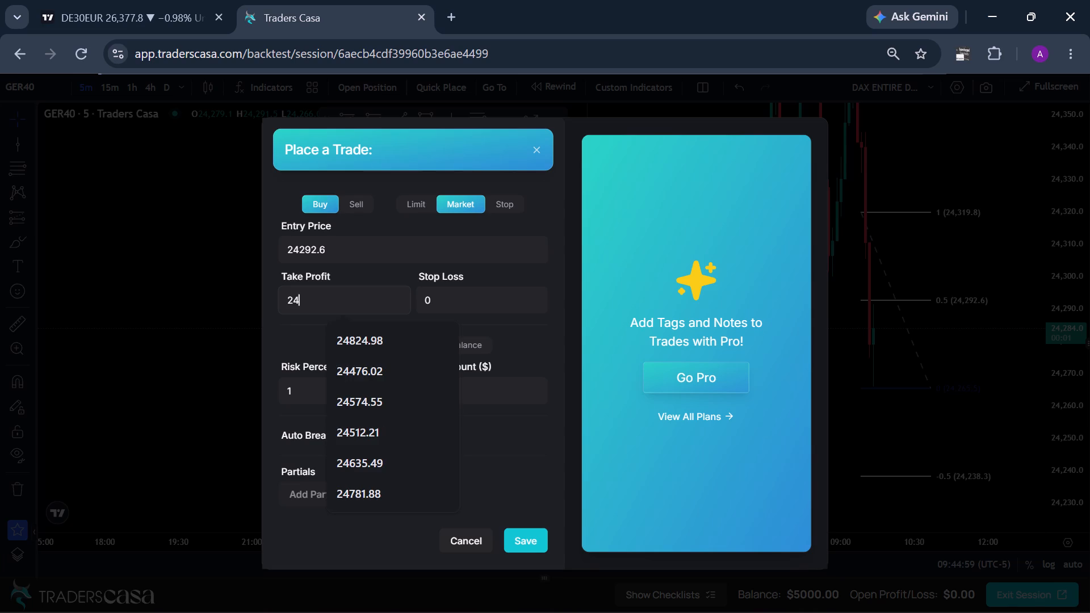
pyautogui.write('23')
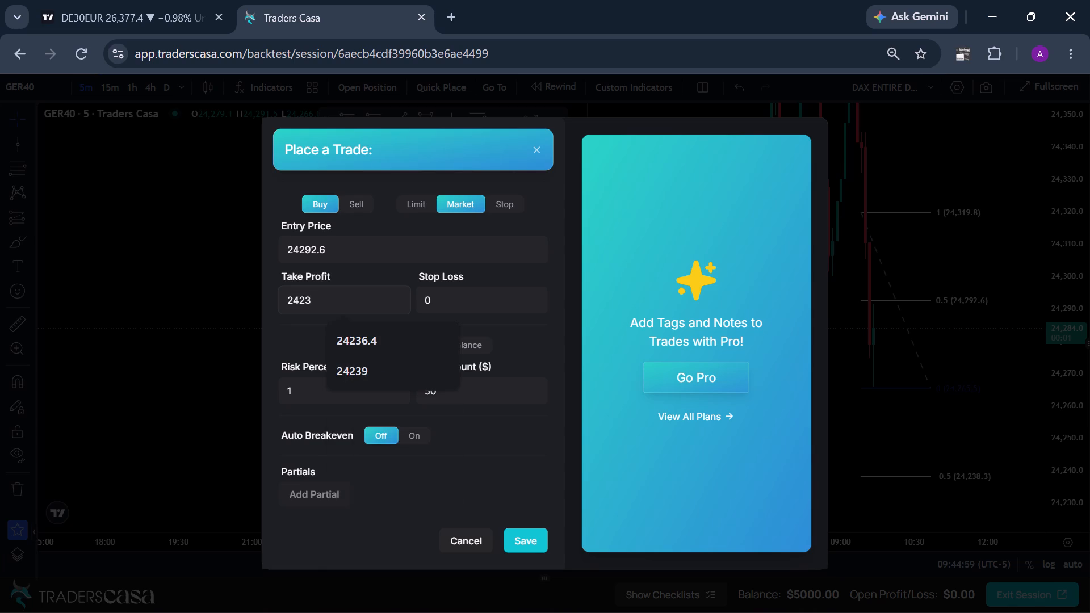
pyautogui.press('8')
pyautogui.write('.3')
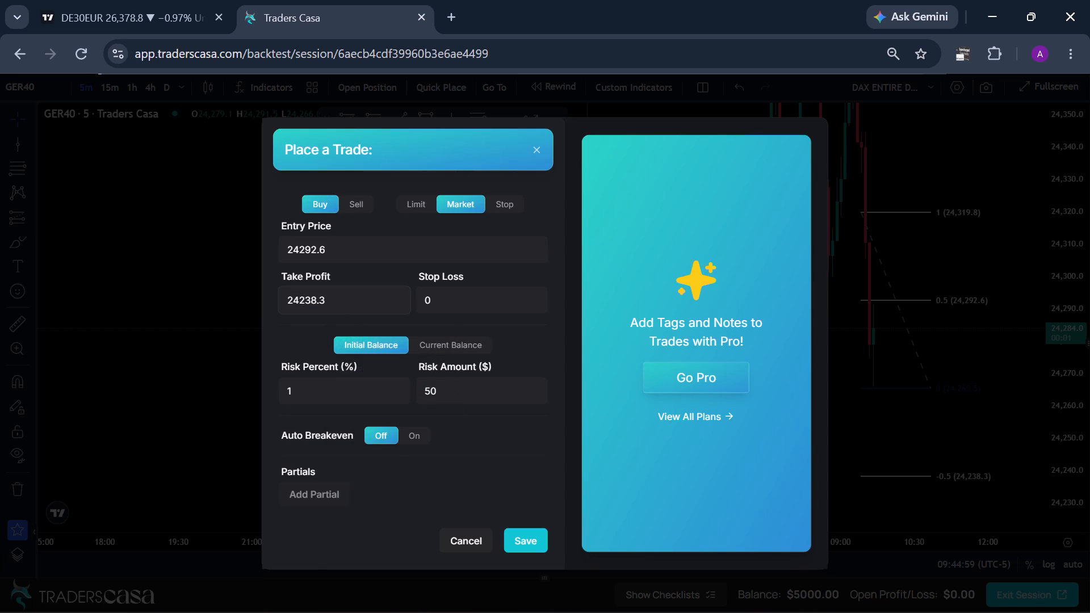
pyautogui.click(465, 300)
pyautogui.write('24319')
pyautogui.write('.8')
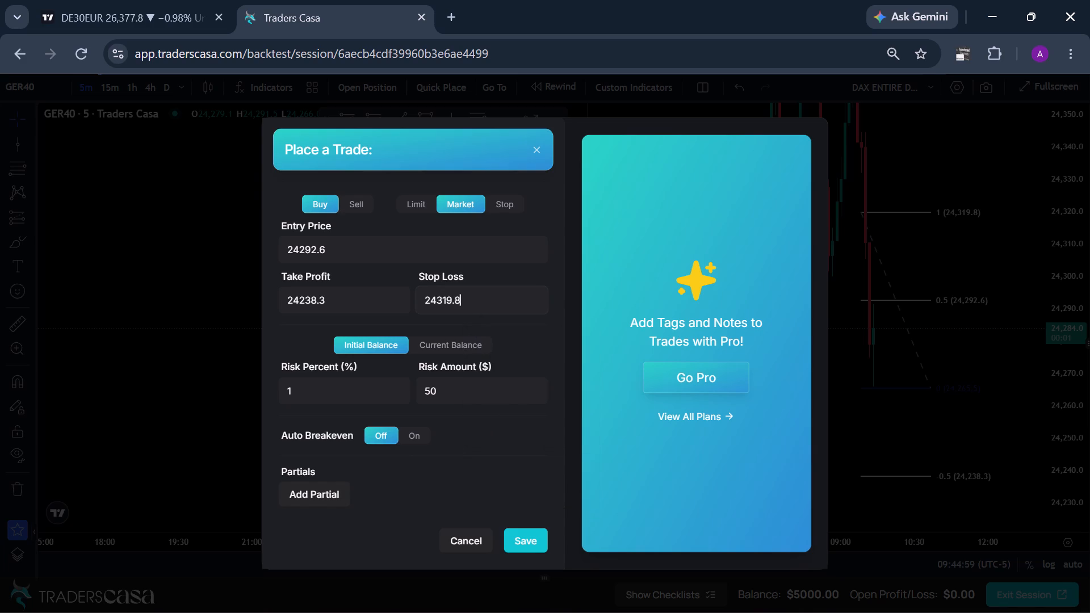
# Make the trade a sell limit order and place it.
pyautogui.click(351, 200)
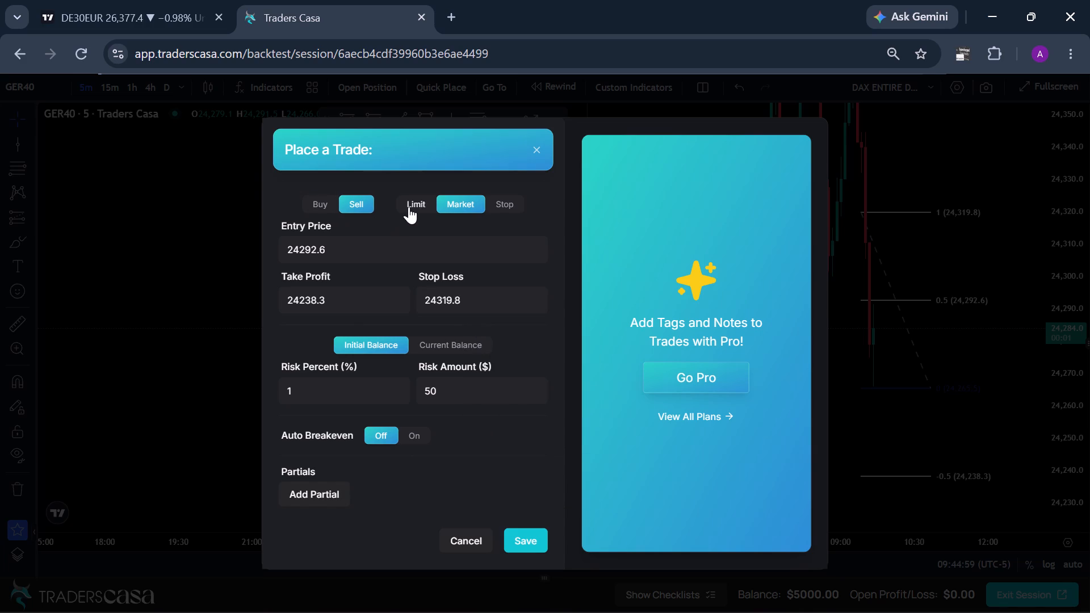
pyautogui.click(409, 207)
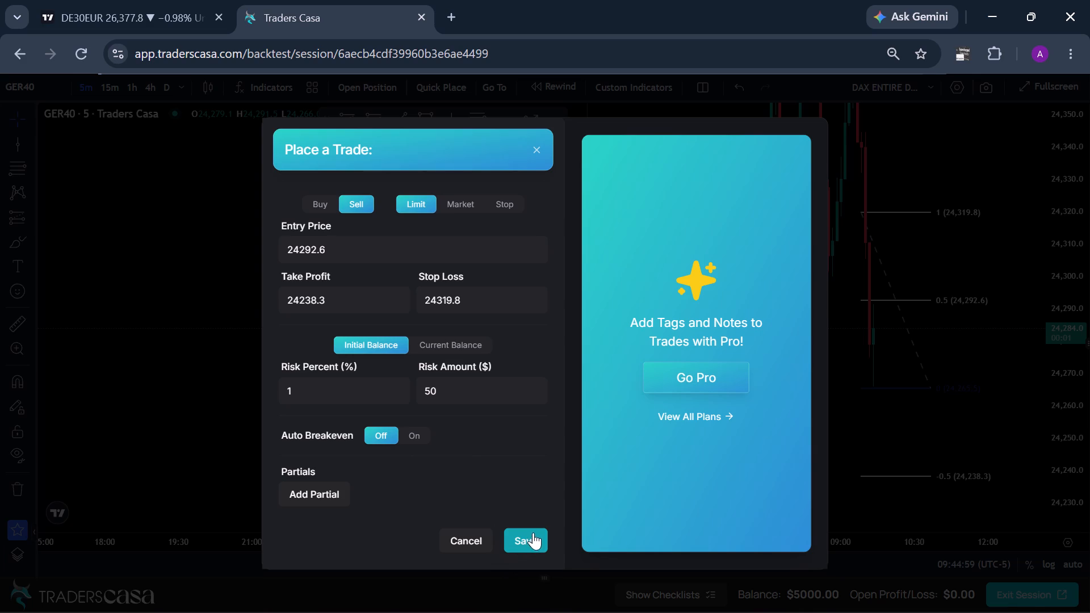
pyautogui.click(519, 542)
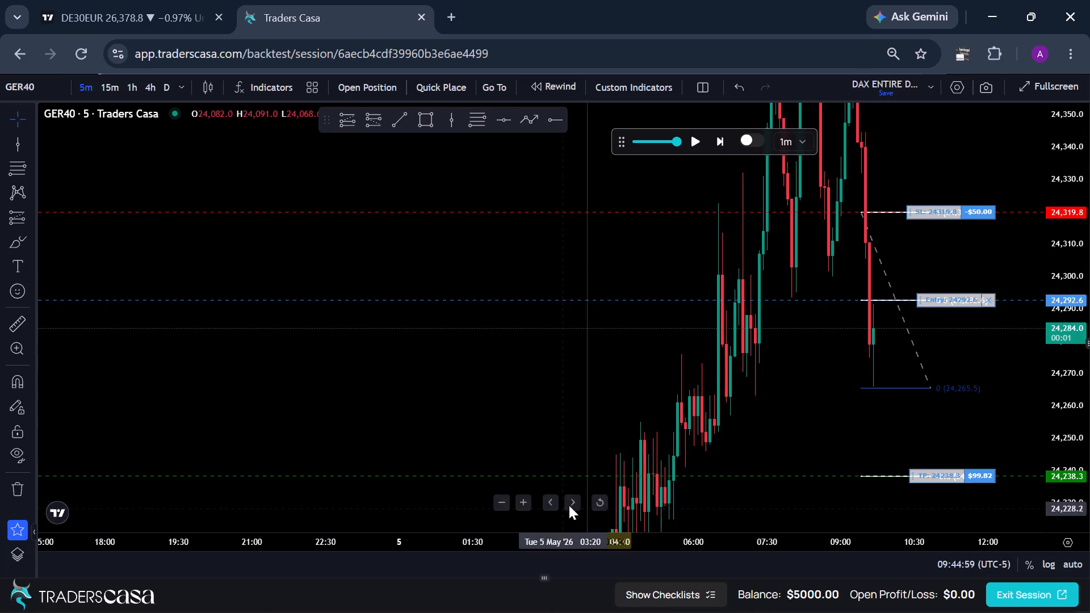
# Advance the GER40 replay in 1-minute steps to about 09:56 to play out the sell trade.
pyautogui.moveTo(806, 376); pyautogui.dragTo(644, 394)
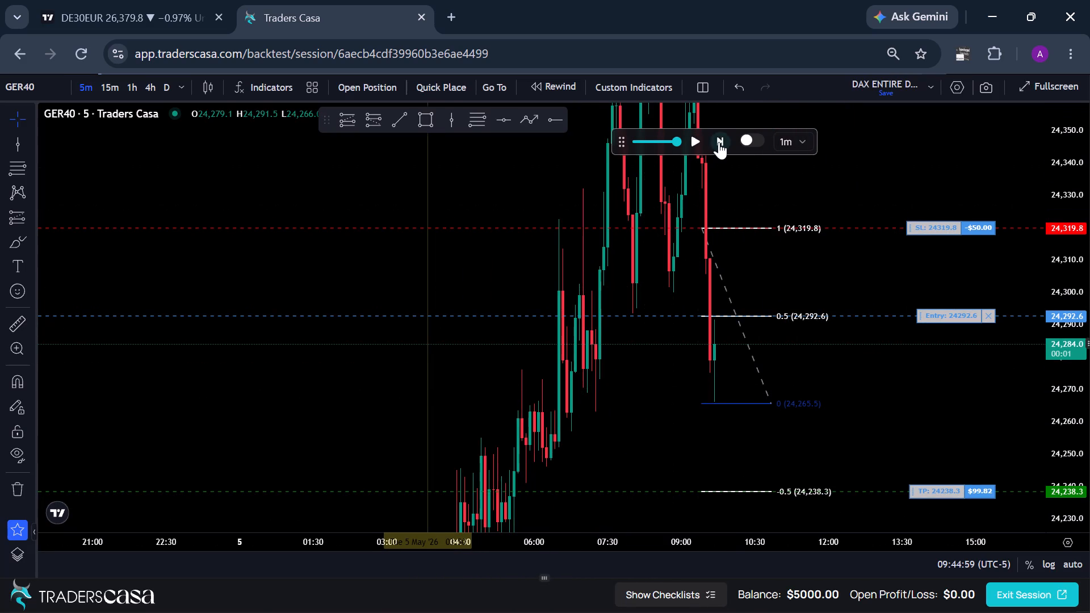
pyautogui.click(719, 142)
pyautogui.click(719, 141)
pyautogui.tripleClick(719, 141)
pyautogui.doubleClick(719, 141)
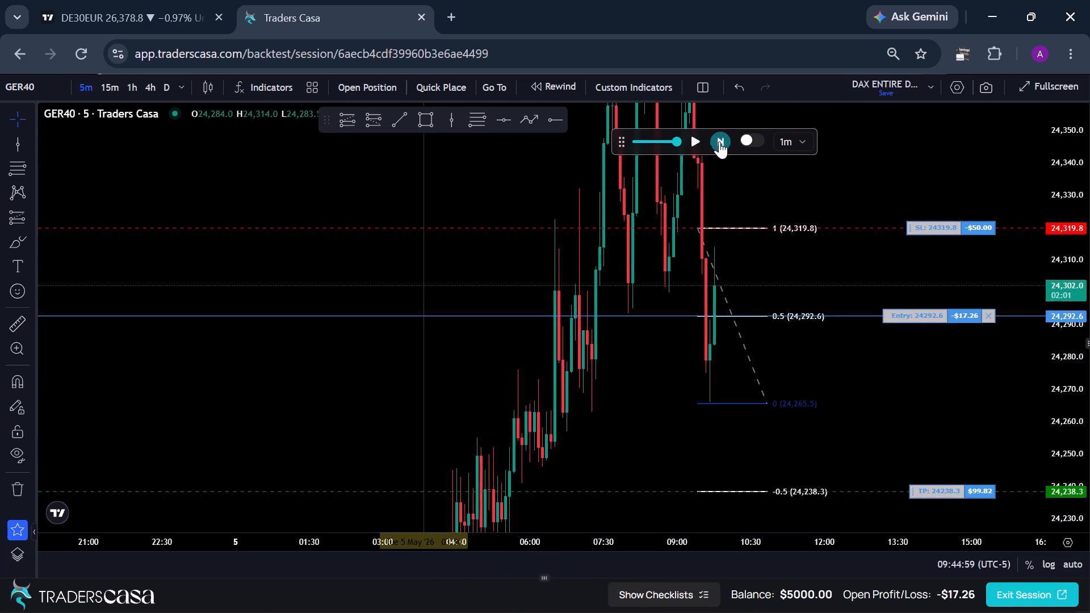
pyautogui.moveTo(846, 278); pyautogui.dragTo(738, 271)
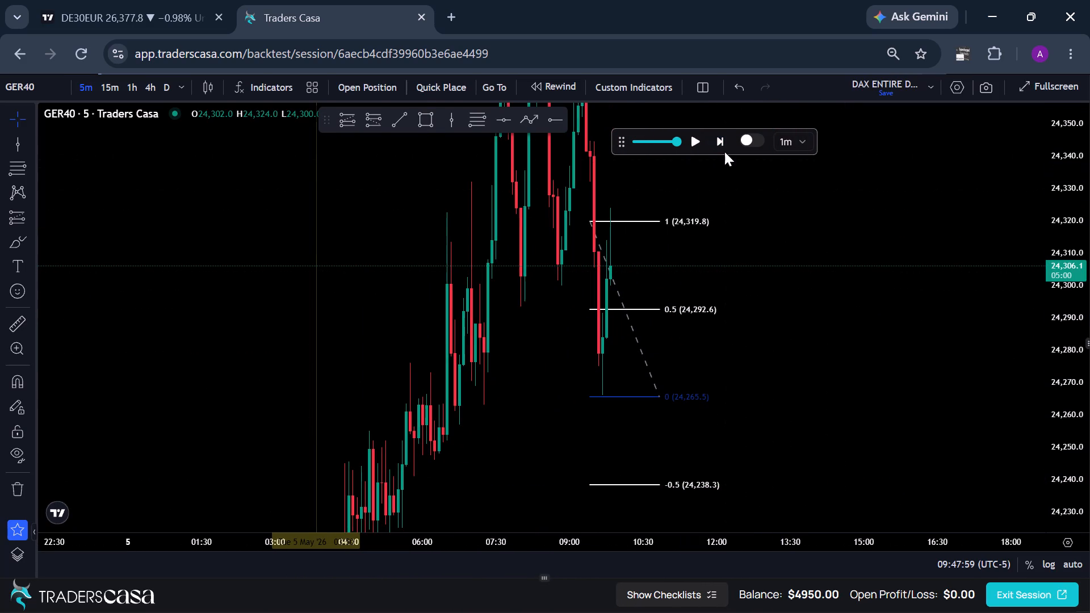
pyautogui.tripleClick(723, 147)
pyautogui.doubleClick(723, 147)
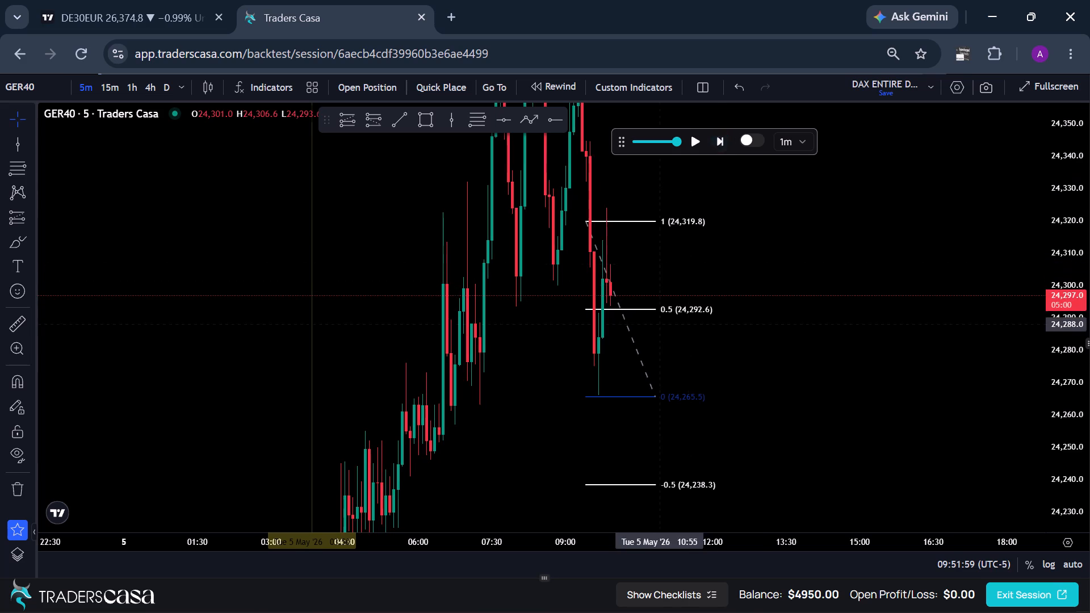
# Delete the Fib retracement from the GER40 chart.
pyautogui.click(679, 308)
pyautogui.click(567, 325)
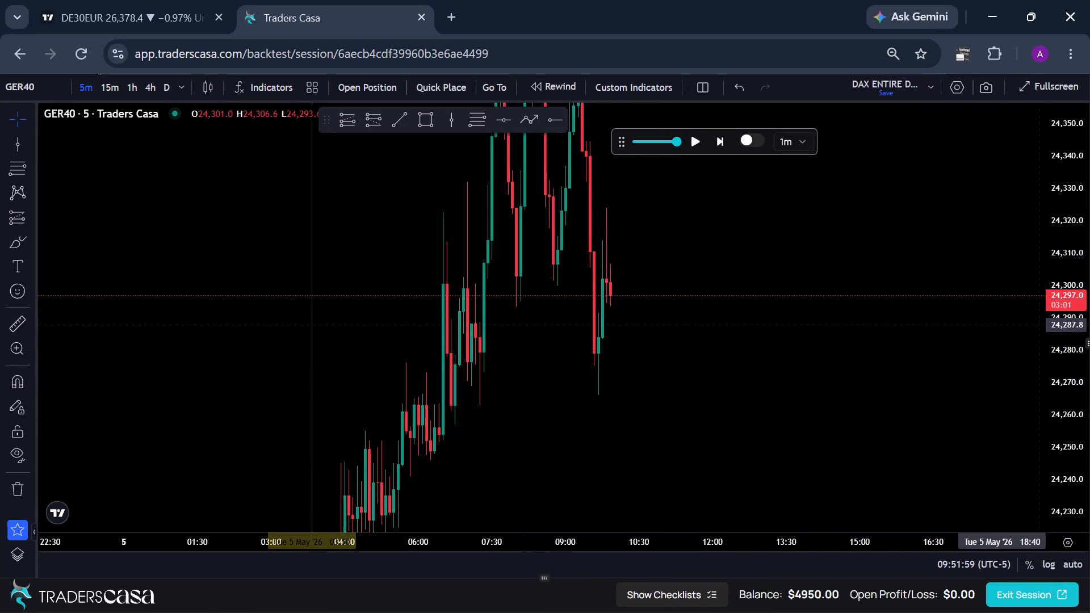
# Advance the GER40 replay in 1-minute steps to about 10:12.
pyautogui.scroll(-5, 1043, 326)
pyautogui.scroll(5, 1044, 334)
pyautogui.scroll(-7, 1082, 340)
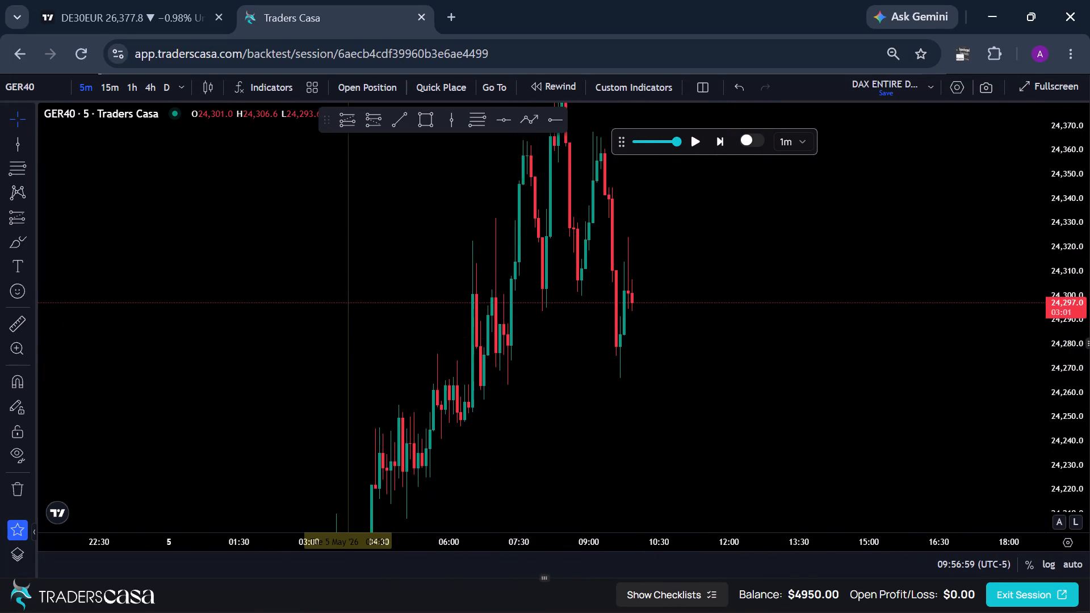
pyautogui.moveTo(983, 349); pyautogui.dragTo(827, 384)
pyautogui.tripleClick(720, 145)
pyautogui.tripleClick(720, 145)
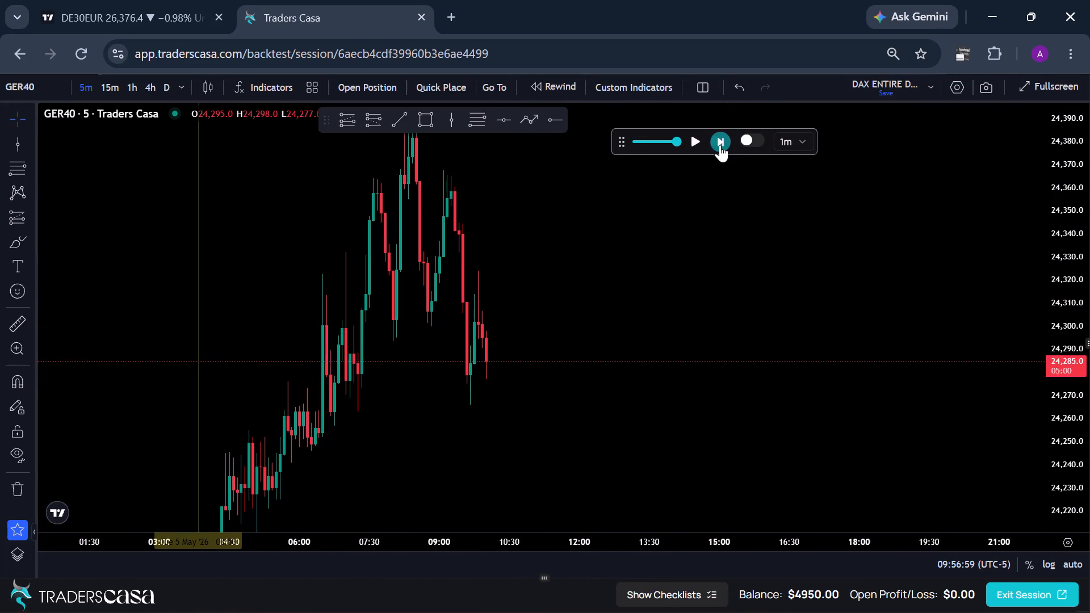
pyautogui.tripleClick(720, 145)
pyautogui.tripleClick(720, 145)
pyautogui.tripleClick(720, 145)
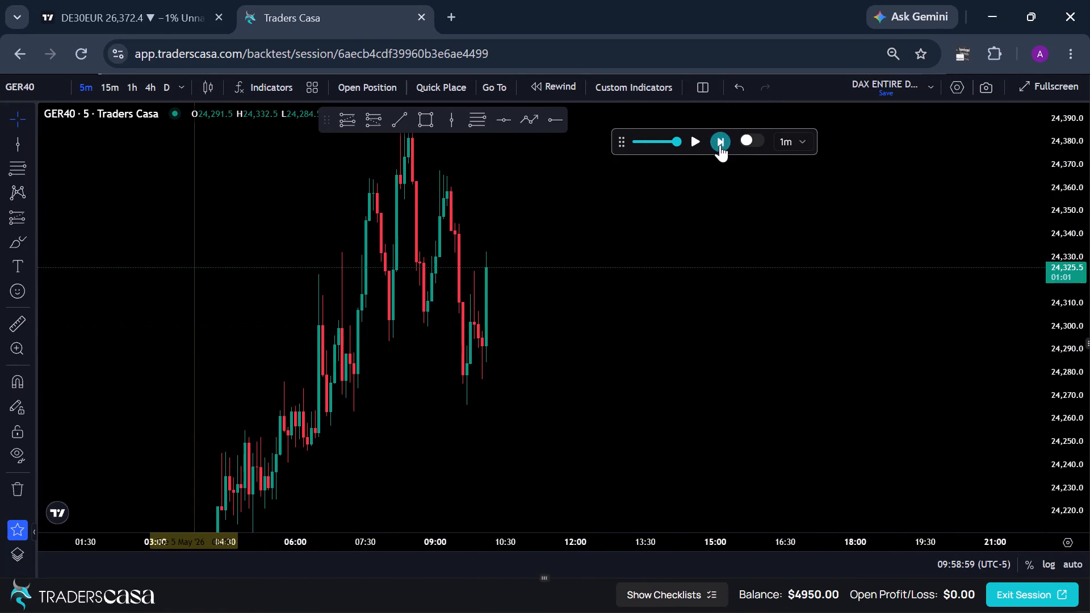
pyautogui.click(720, 145)
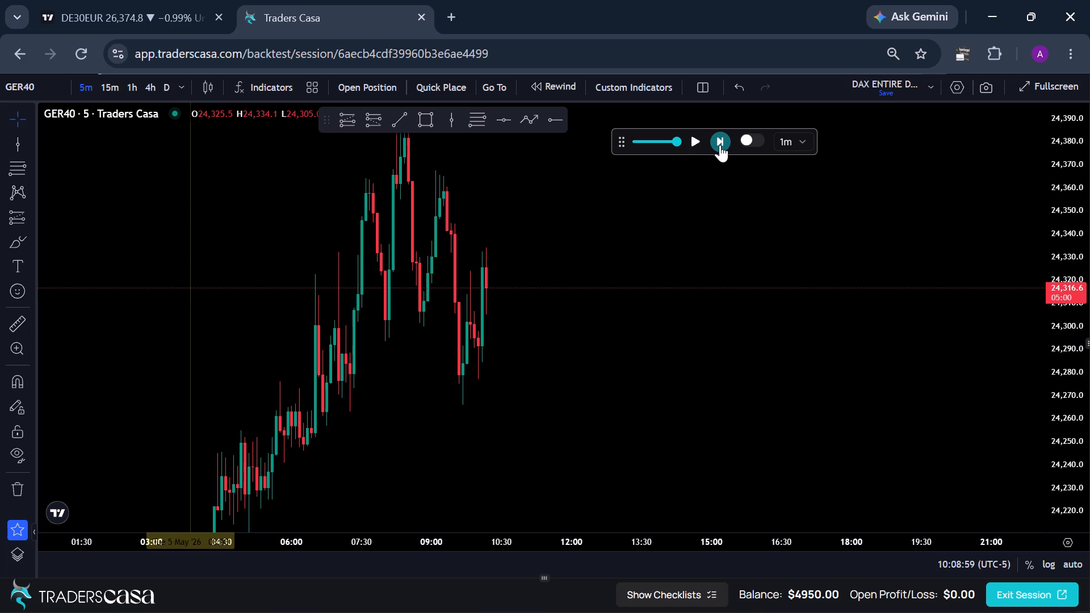
# Advance the GER40 replay in 1-minute steps to about 10:22, keeping the newest candles in view.
pyautogui.moveTo(622, 276); pyautogui.dragTo(624, 284)
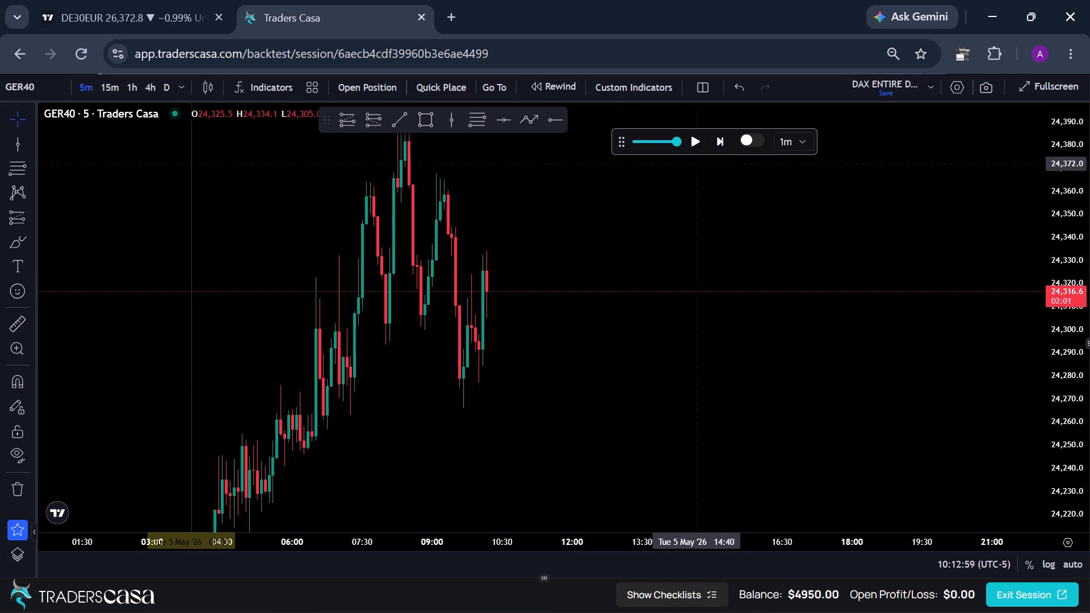
pyautogui.click(716, 143)
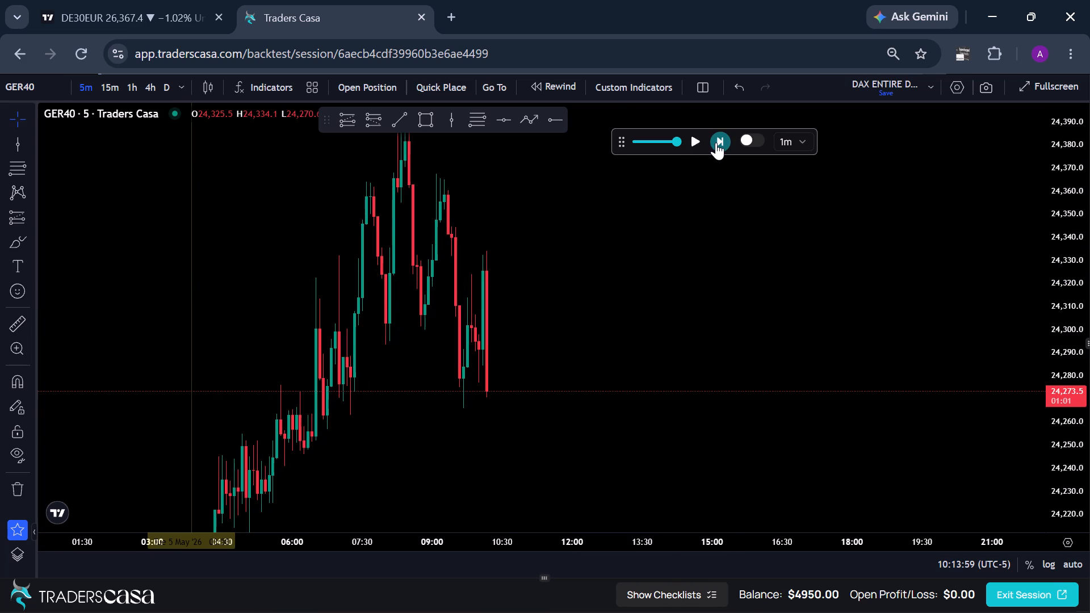
pyautogui.click(716, 142)
pyautogui.click(716, 142)
pyautogui.click(716, 142)
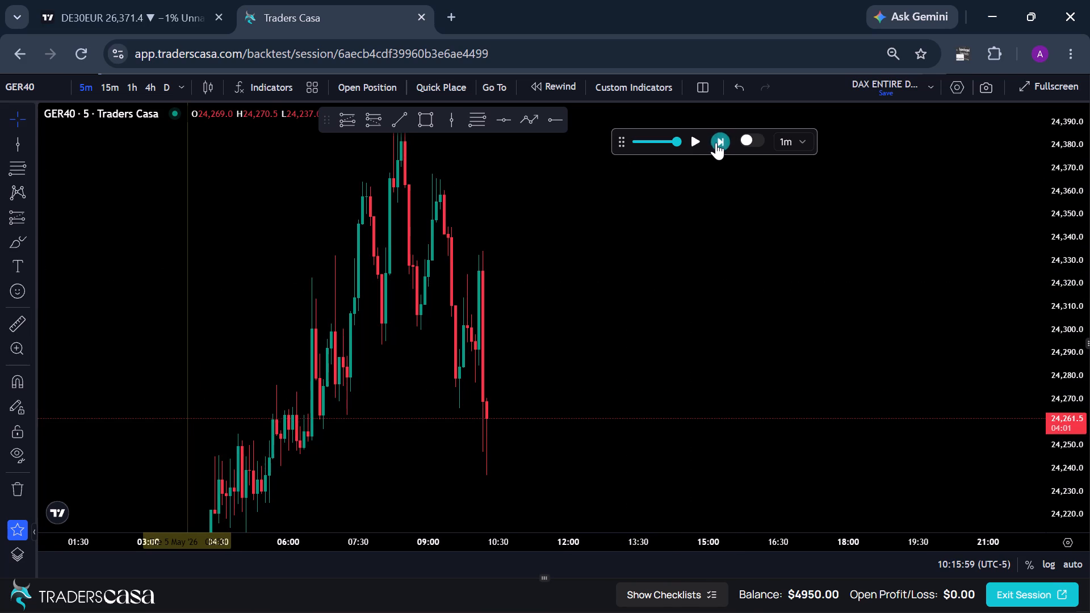
pyautogui.click(716, 142)
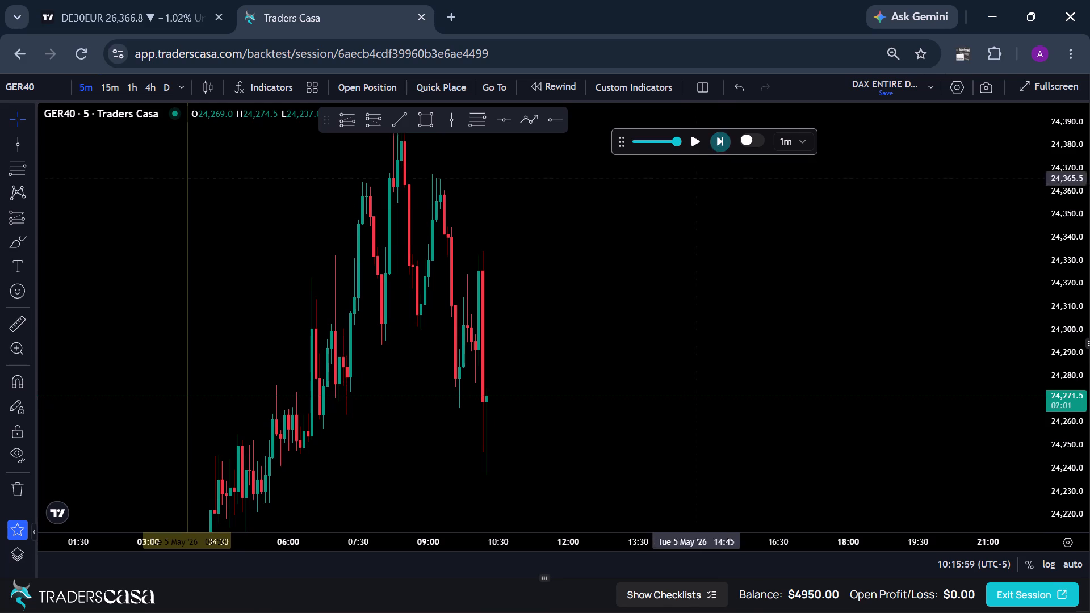
pyautogui.moveTo(664, 286); pyautogui.dragTo(677, 257)
pyautogui.click(722, 147)
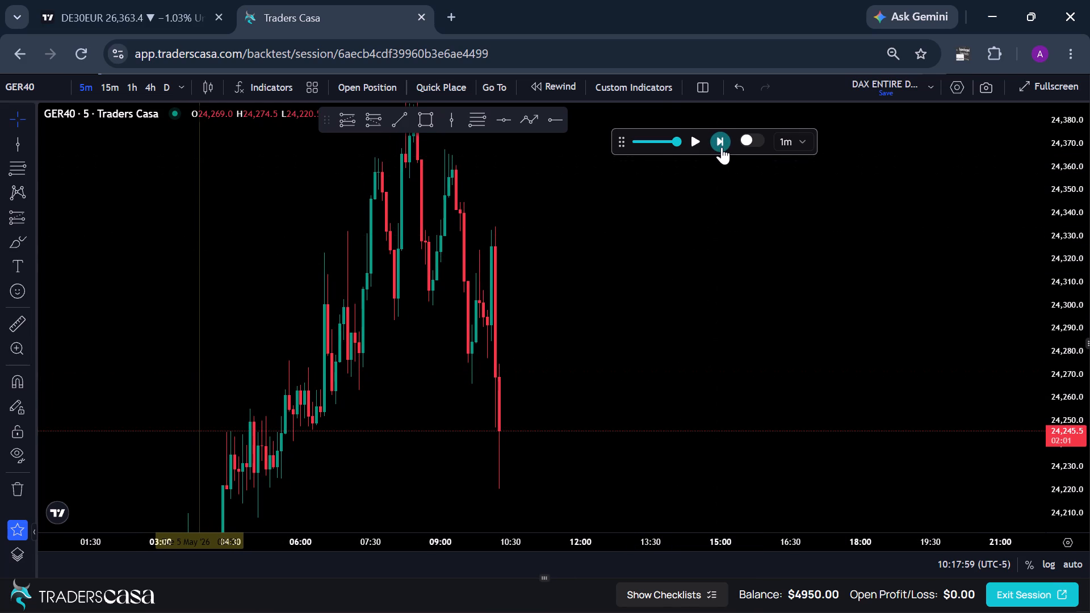
pyautogui.click(722, 147)
pyautogui.click(722, 147)
pyautogui.click(722, 147)
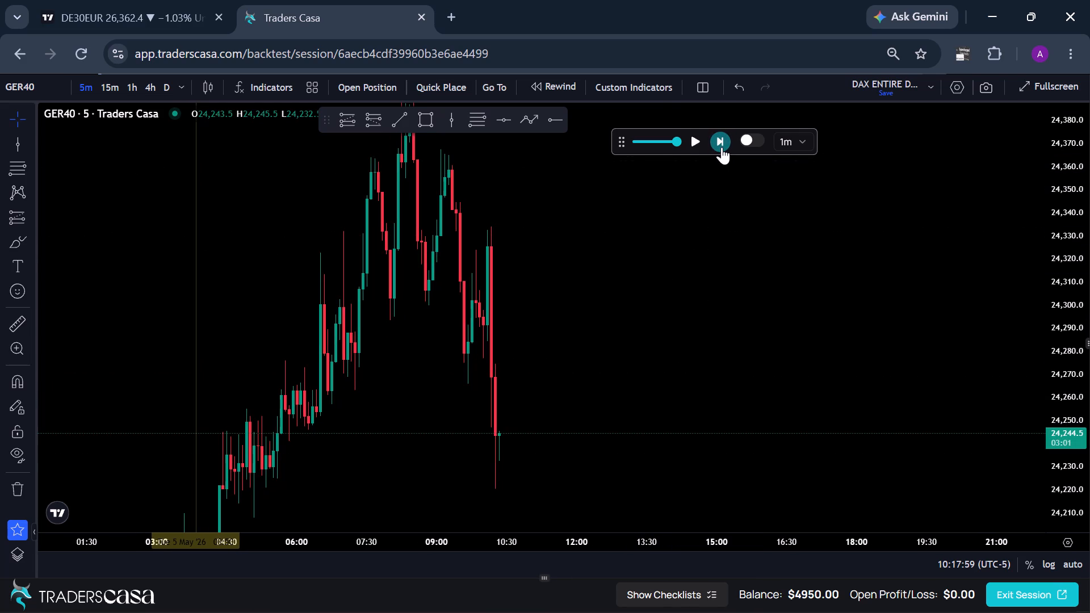
pyautogui.click(722, 147)
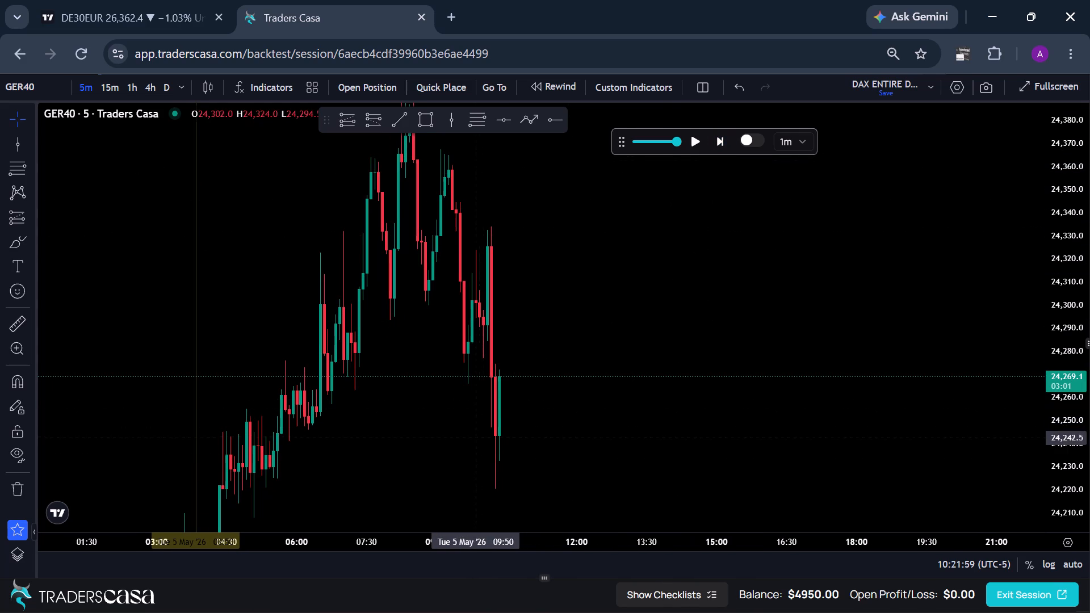
pyautogui.moveTo(551, 423); pyautogui.dragTo(642, 364)
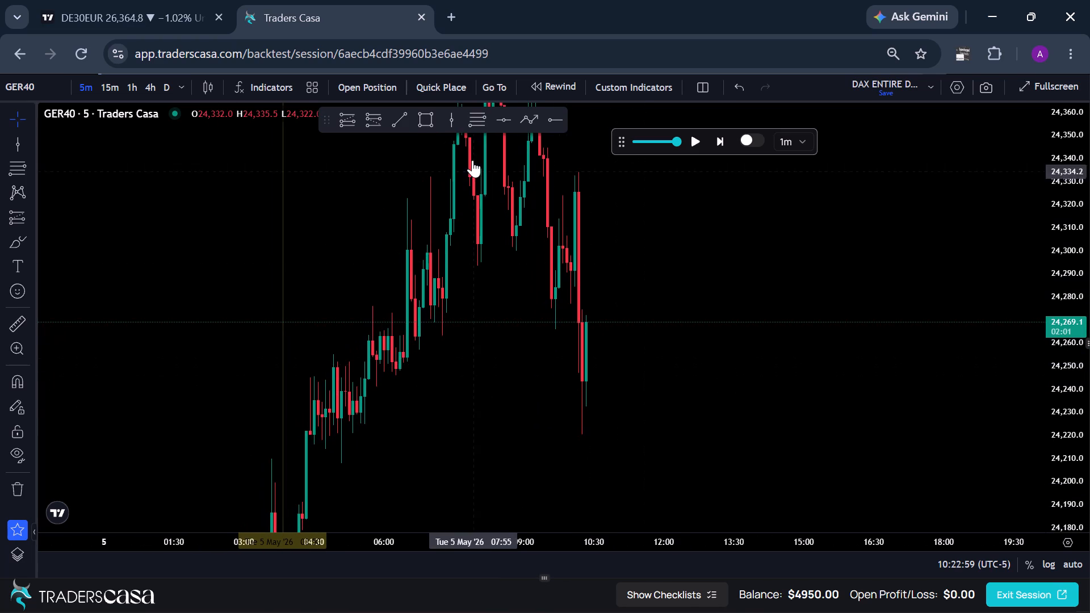
# Draw a Fib retracement on the latest GER40 drop, with level 1 at about 24,304.7 and level 0 at about 24,220.9.
pyautogui.click(478, 115)
pyautogui.click(575, 274)
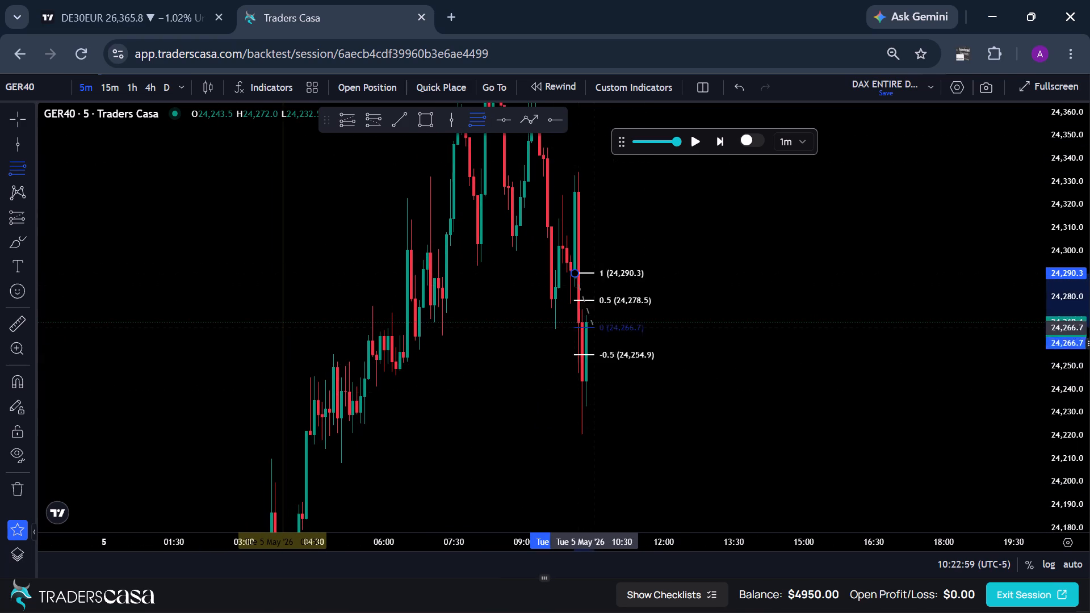
pyautogui.click(625, 434)
pyautogui.click(668, 318)
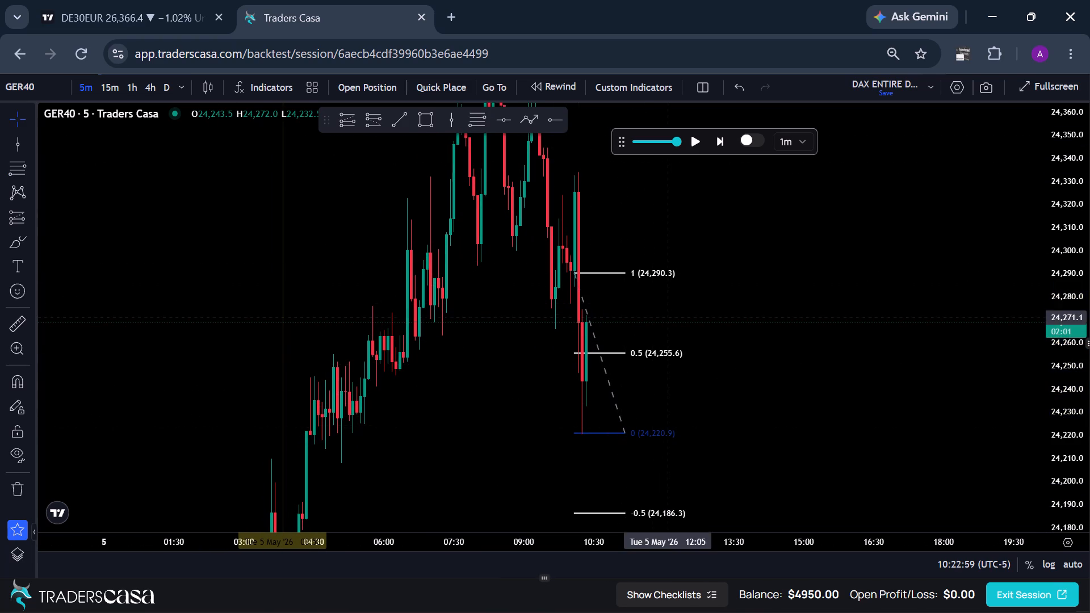
pyautogui.moveTo(575, 272); pyautogui.dragTo(575, 253)
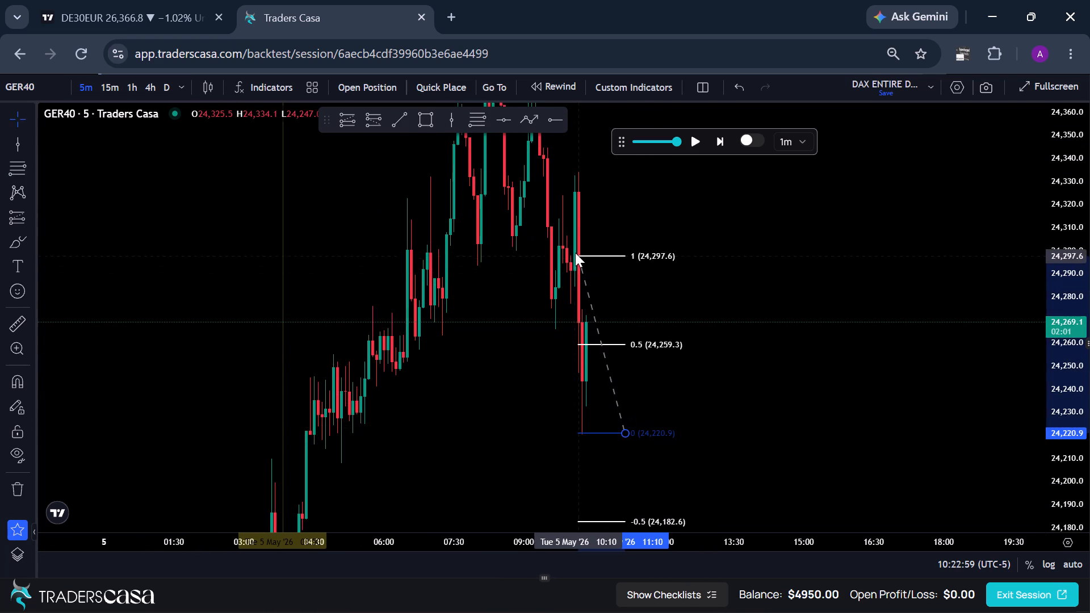
pyautogui.moveTo(575, 253); pyautogui.dragTo(573, 240)
# Place a sell stop order on GER40 with entry 24262.8, take profit 24179 and stop loss 24304.7.
pyautogui.moveTo(515, 401); pyautogui.dragTo(798, 366)
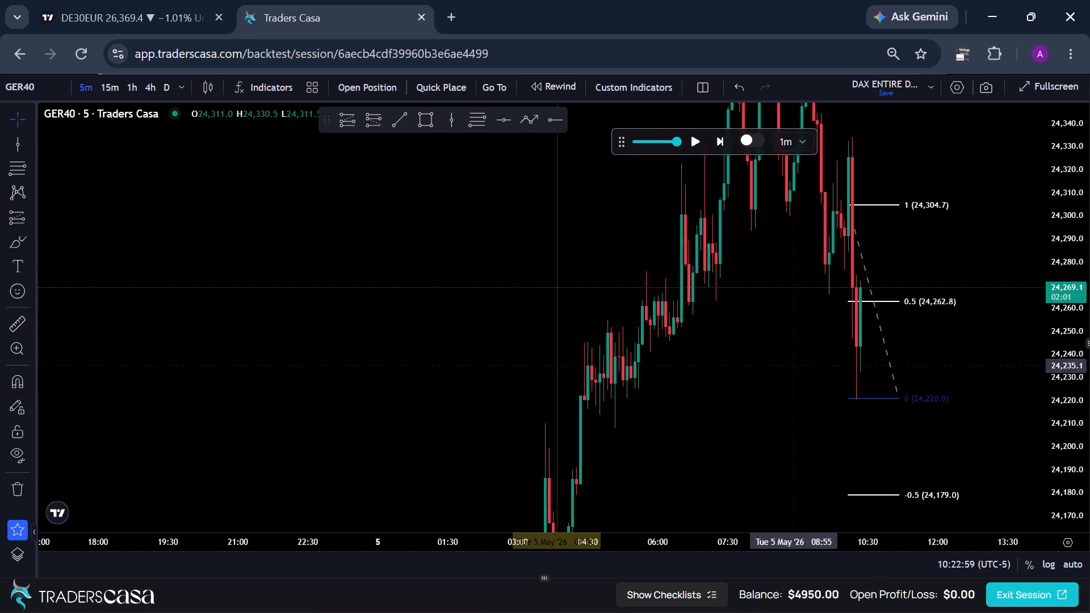
pyautogui.click(367, 84)
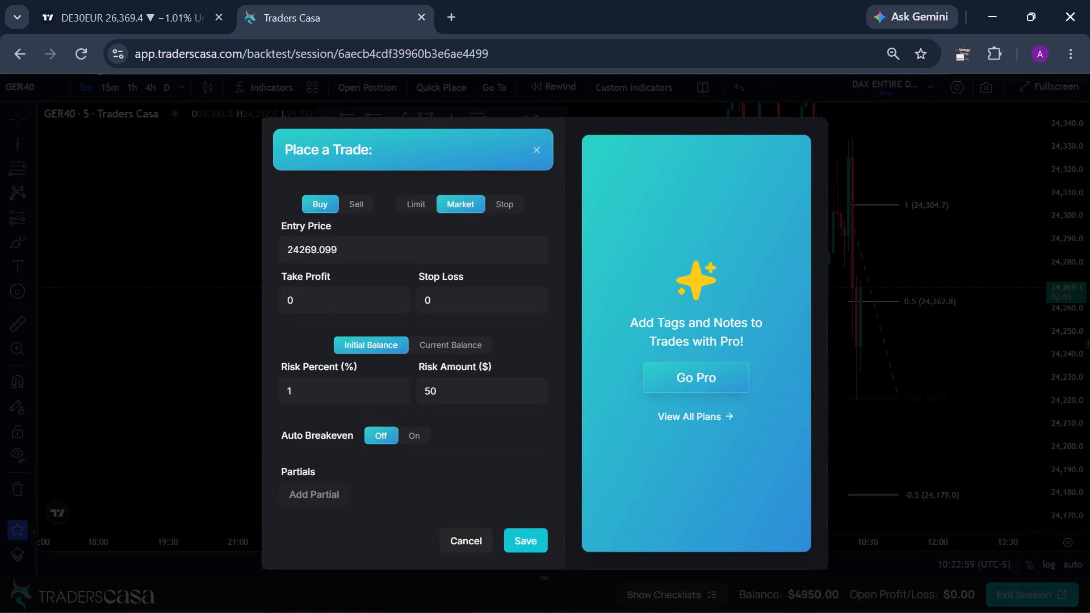
pyautogui.click(366, 256)
pyautogui.press('BackSpace')
pyautogui.press('BackSpace')
pyautogui.press('BackSpace')
pyautogui.press('BackSpace')
pyautogui.press('BackSpace')
pyautogui.write('2.8')
pyautogui.click(328, 300)
pyautogui.write('2417')
pyautogui.press('9')
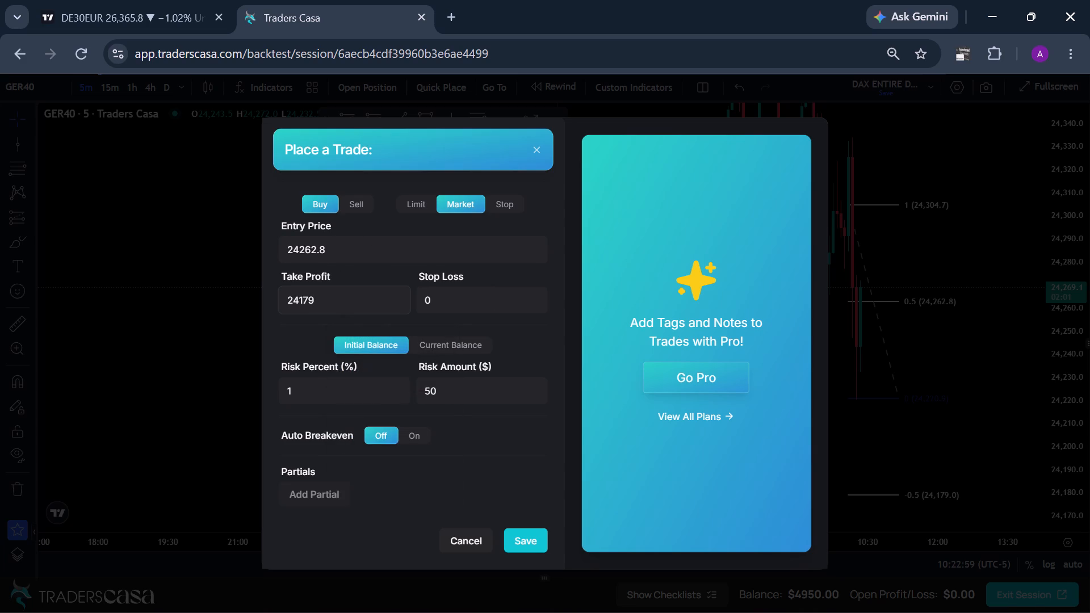
pyautogui.click(461, 293)
pyautogui.write('2430')
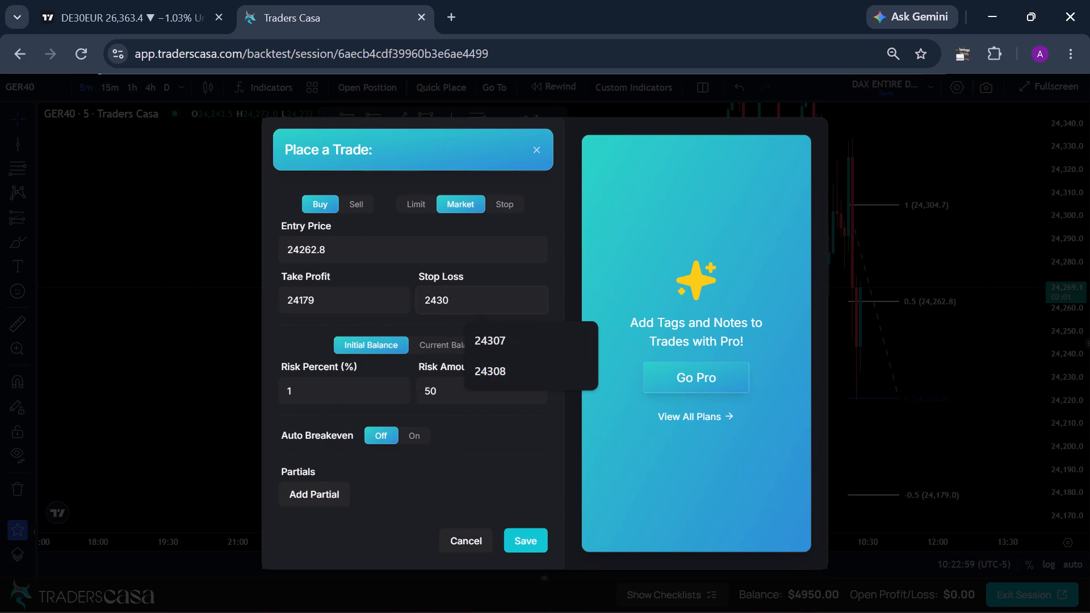
pyautogui.write('4.7')
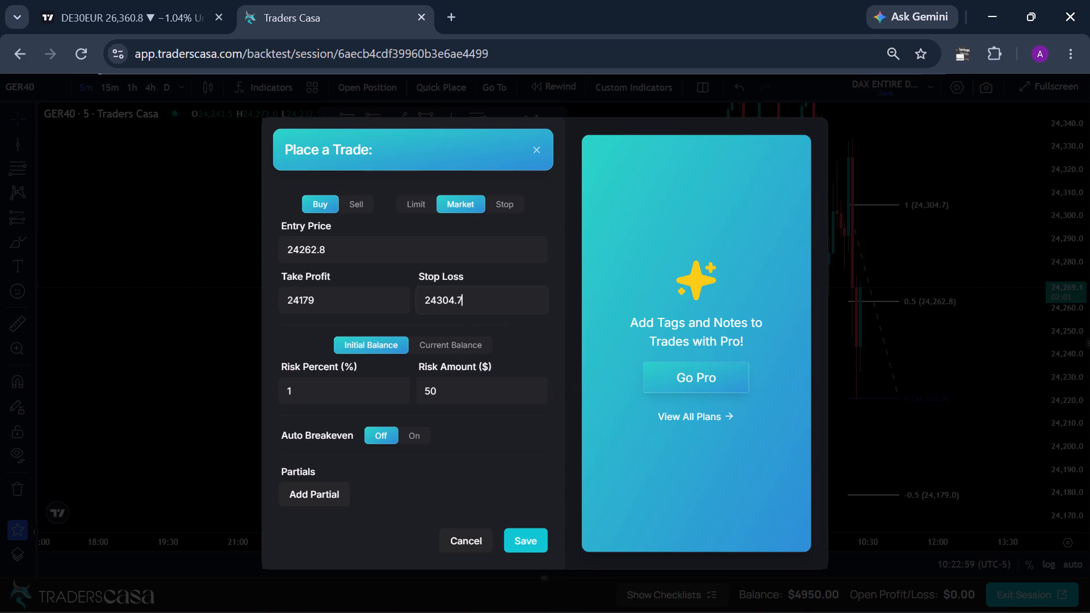
pyautogui.click(361, 206)
pyautogui.click(508, 199)
pyautogui.click(530, 536)
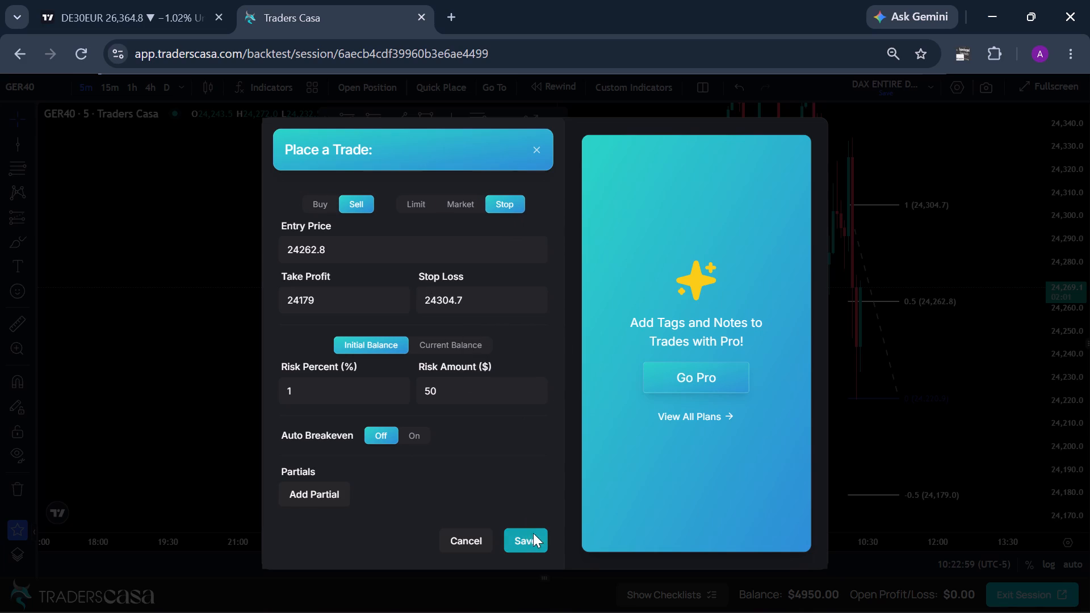
# Advance the GER40 replay in 1-minute steps to about 10:55 to play out the sell trade.
pyautogui.click(719, 142)
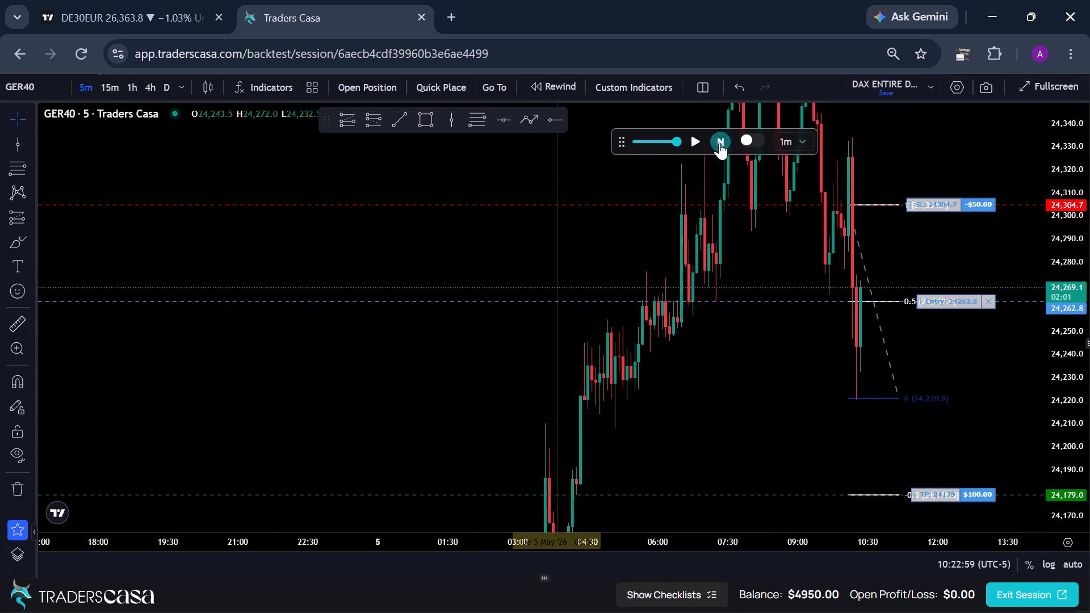
pyautogui.doubleClick(719, 142)
pyautogui.tripleClick(719, 142)
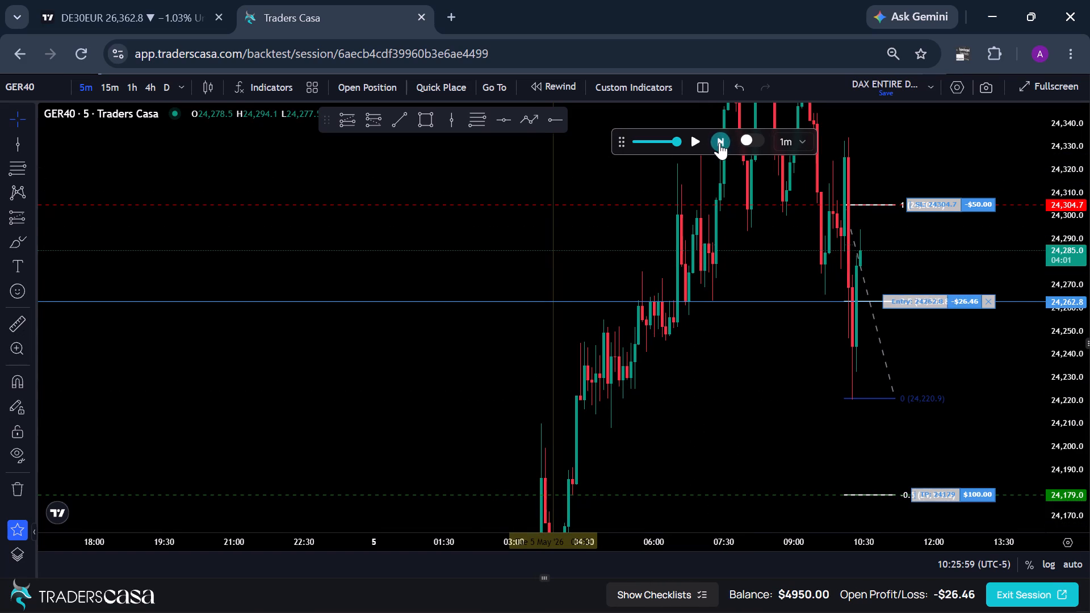
pyautogui.click(719, 142)
pyautogui.tripleClick(719, 142)
pyautogui.tripleClick(719, 142)
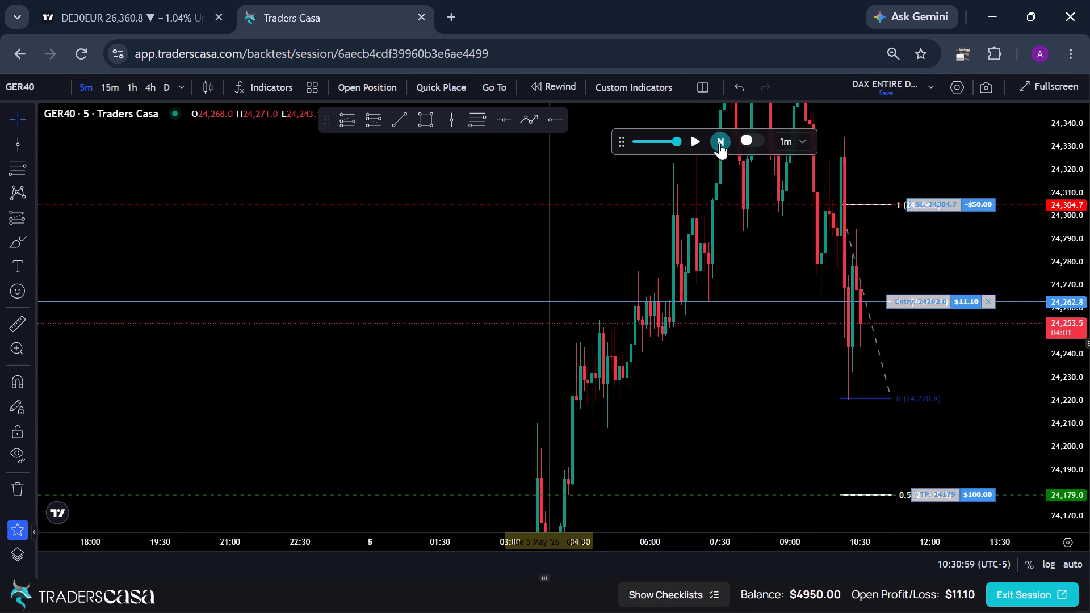
pyautogui.tripleClick(719, 142)
pyautogui.tripleClick(719, 142)
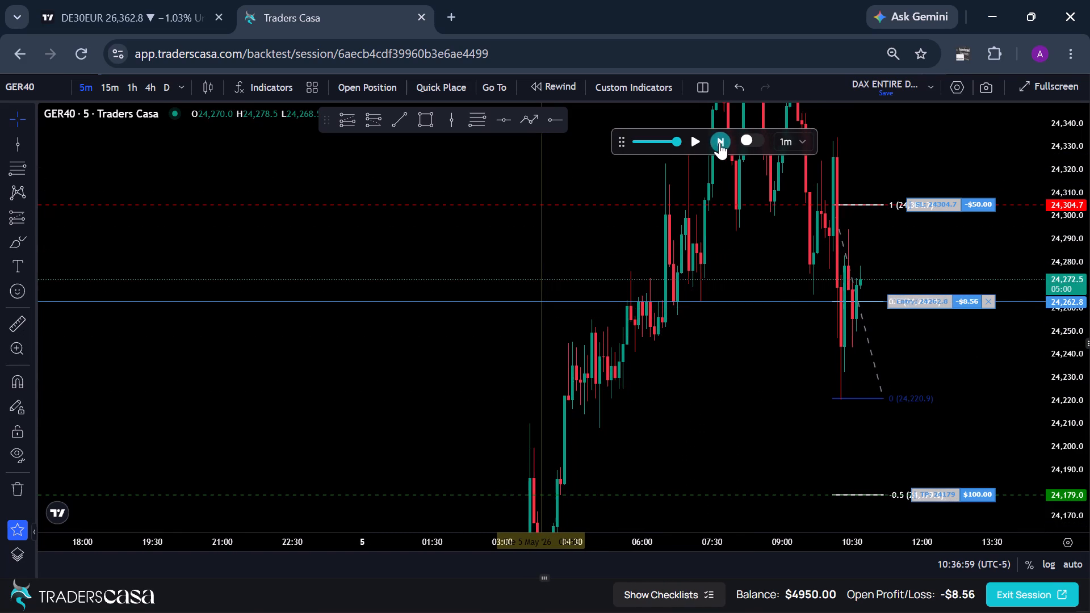
pyautogui.tripleClick(719, 142)
pyautogui.tripleClick(719, 142)
pyautogui.click(719, 142)
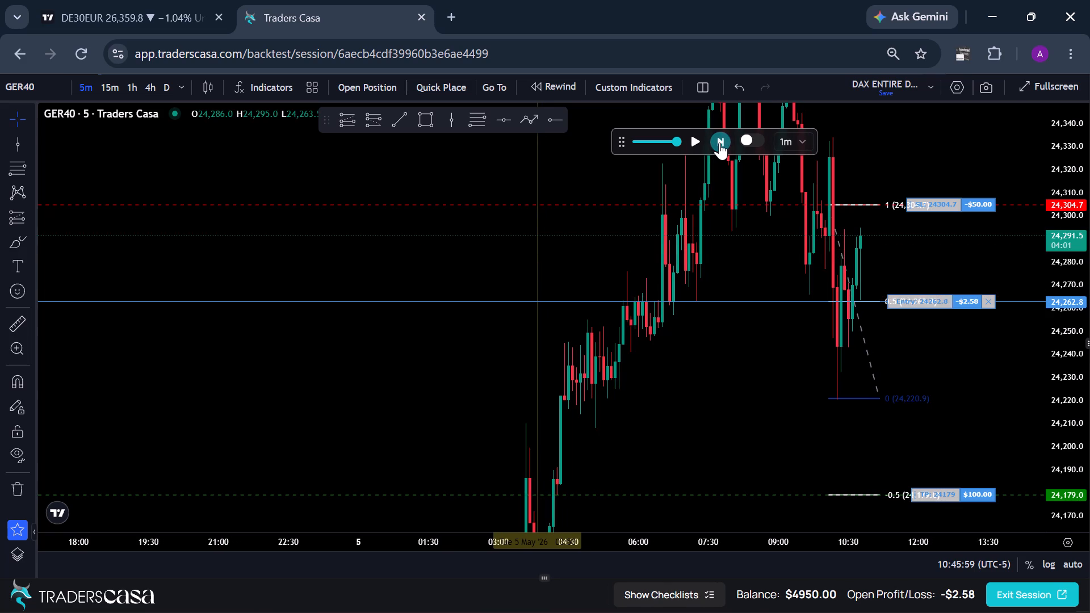
pyautogui.tripleClick(719, 142)
pyautogui.tripleClick(719, 142)
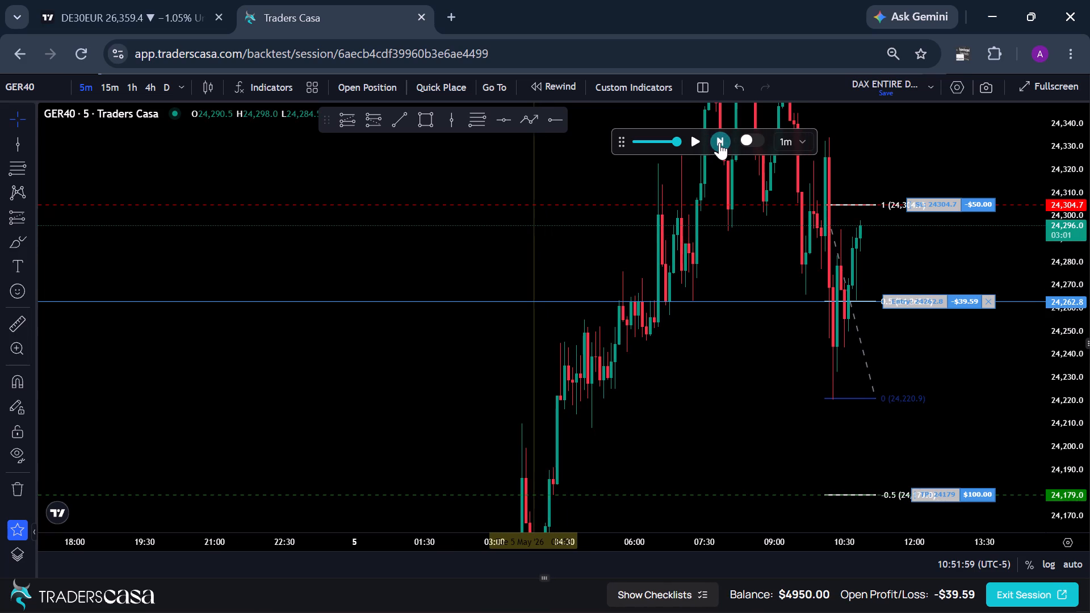
pyautogui.click(719, 142)
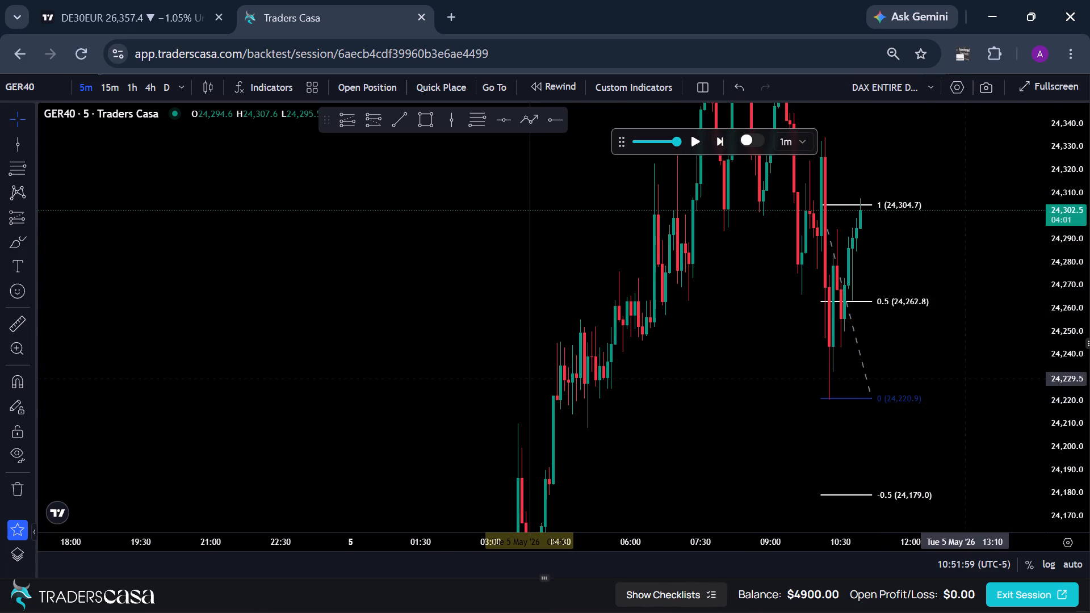
# Delete the Fib retracement from the GER40 chart.
pyautogui.moveTo(956, 378); pyautogui.dragTo(703, 412)
pyautogui.click(680, 329)
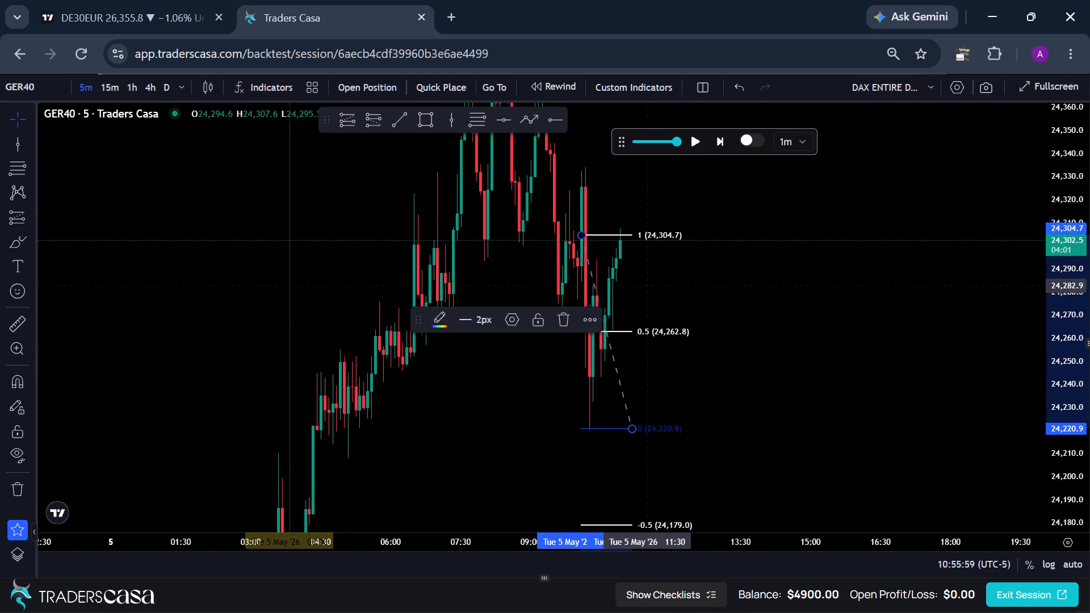
pyautogui.click(558, 318)
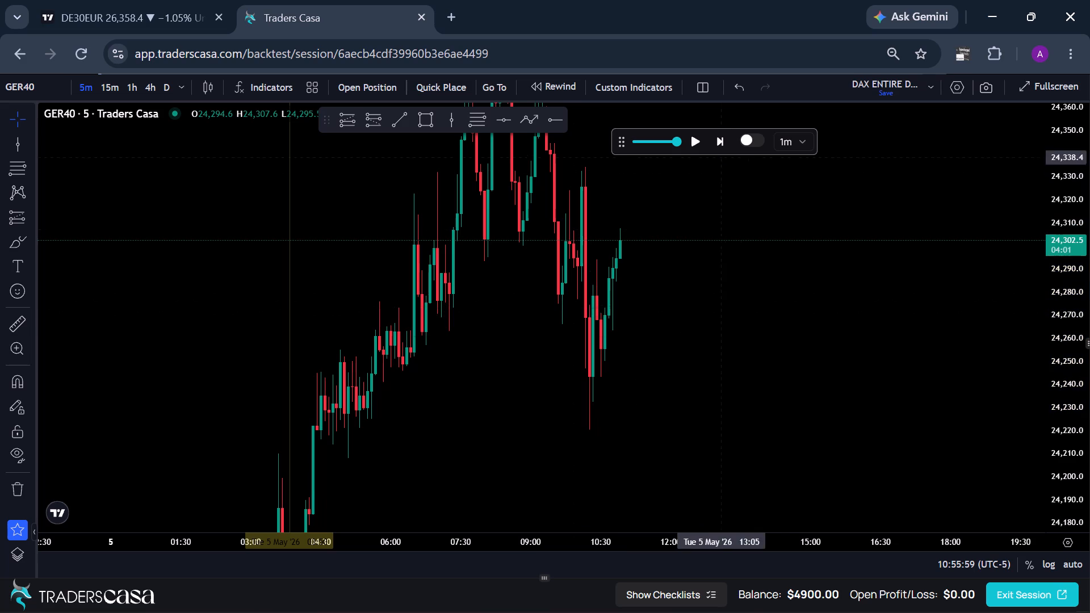
# Advance the GER40 replay in 1-minute steps to about 11:05.
pyautogui.tripleClick(722, 147)
pyautogui.tripleClick(722, 148)
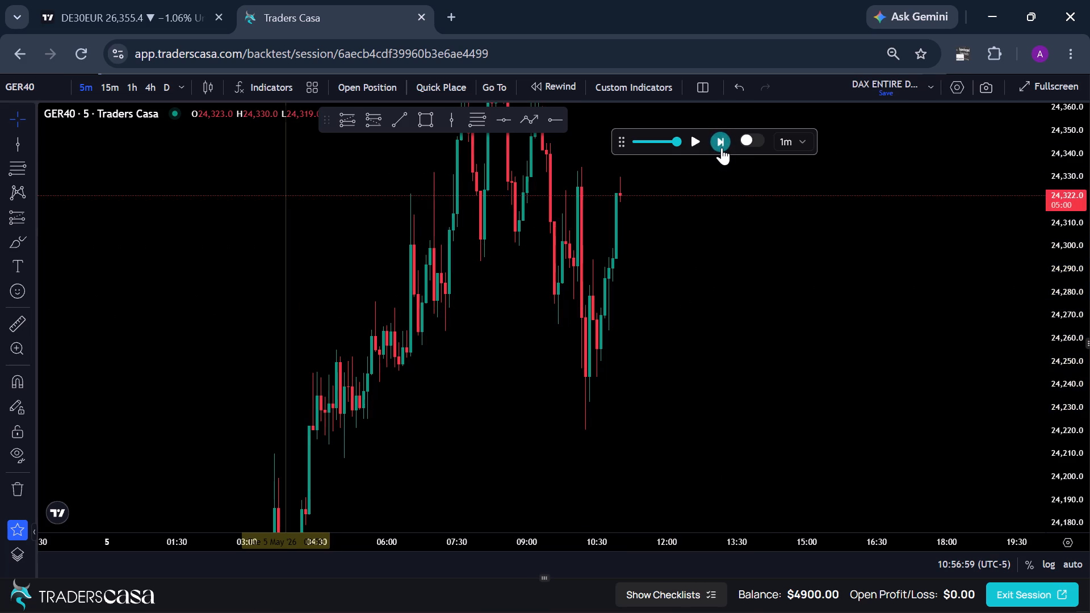
pyautogui.click(722, 148)
pyautogui.click(722, 148)
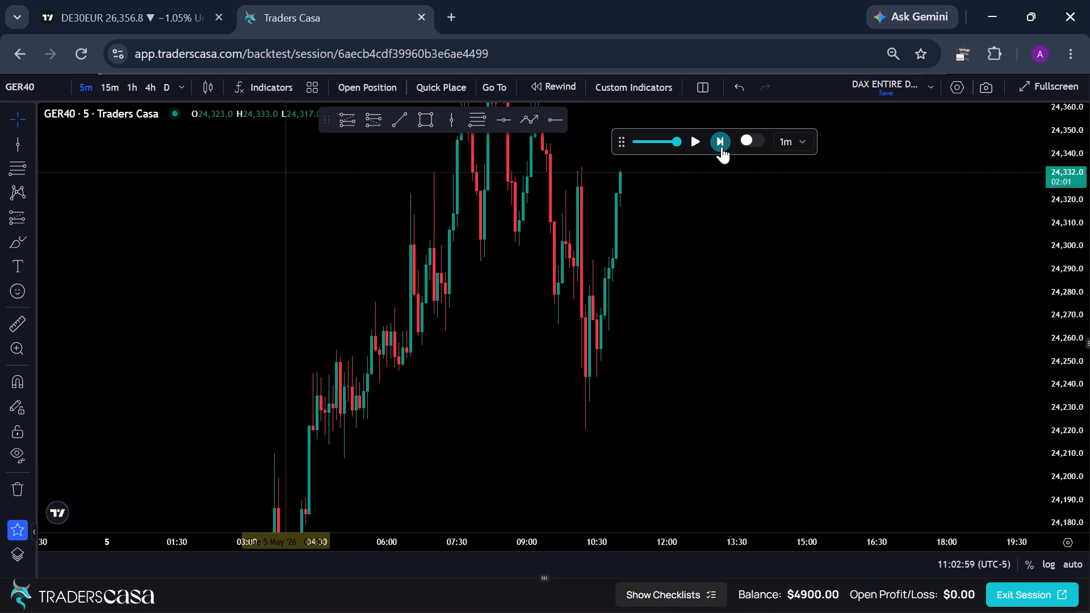
pyautogui.click(722, 146)
pyautogui.click(722, 146)
# Advance the GER40 replay in 1-minute steps to about 11:20, keeping the newest candles in view.
pyautogui.moveTo(720, 285); pyautogui.dragTo(742, 389)
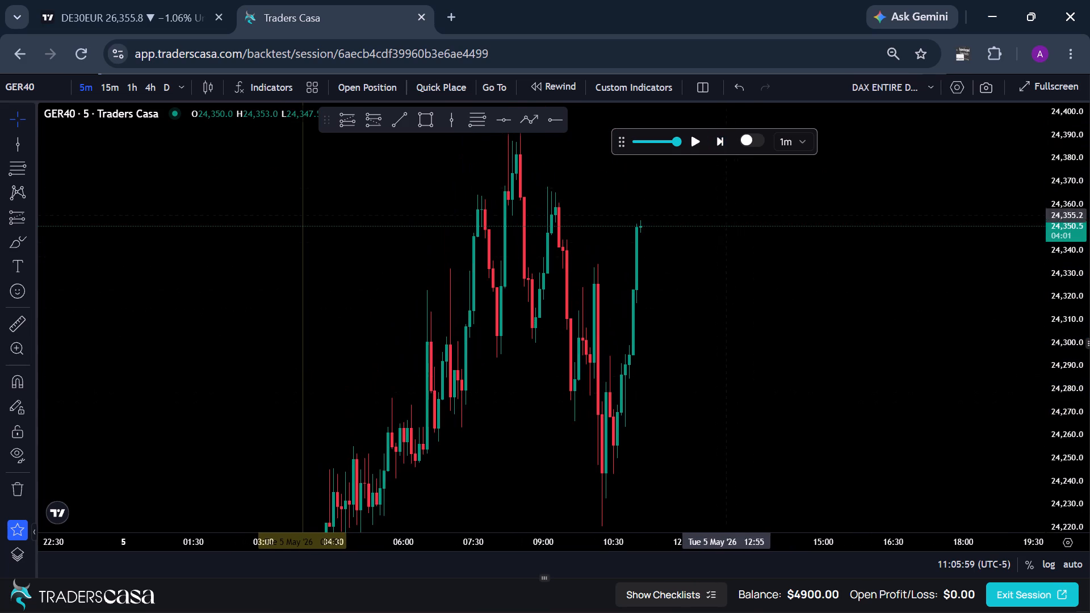
pyautogui.tripleClick(720, 136)
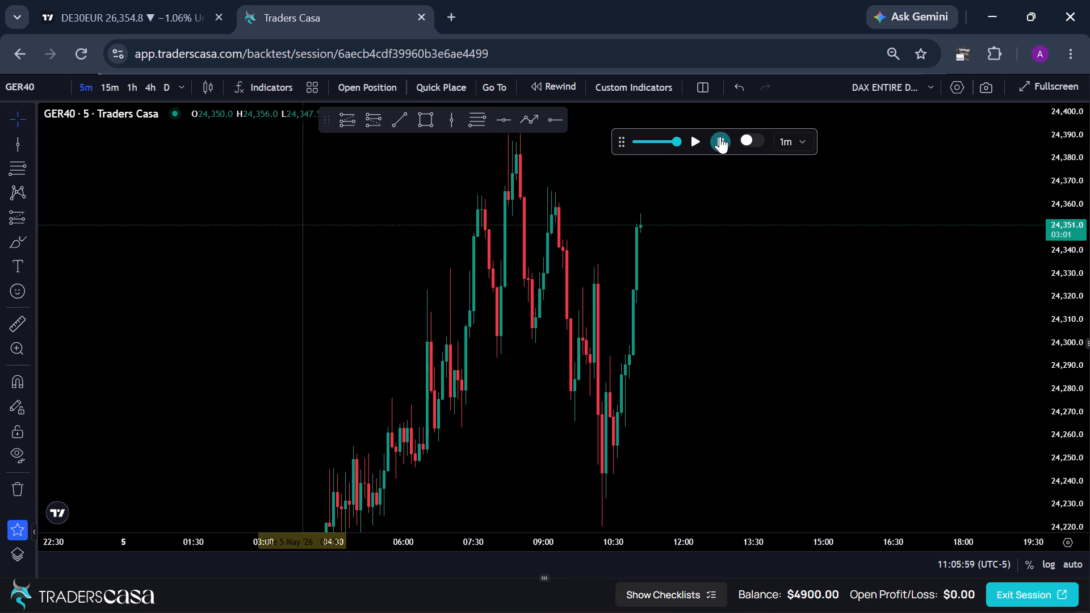
pyautogui.click(720, 136)
pyautogui.doubleClick(720, 136)
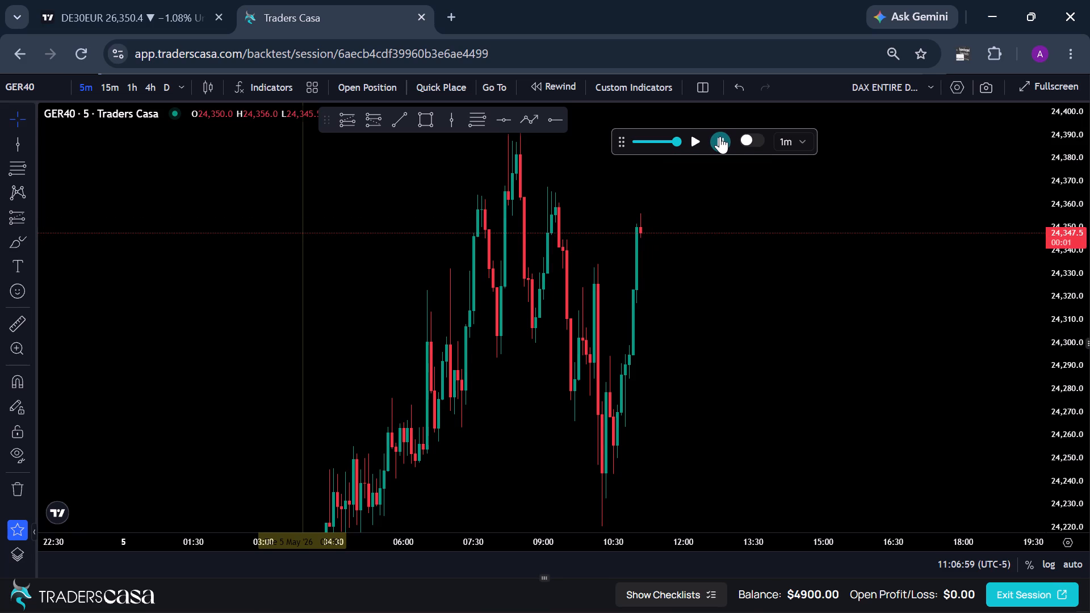
pyautogui.tripleClick(720, 136)
pyautogui.tripleClick(720, 136)
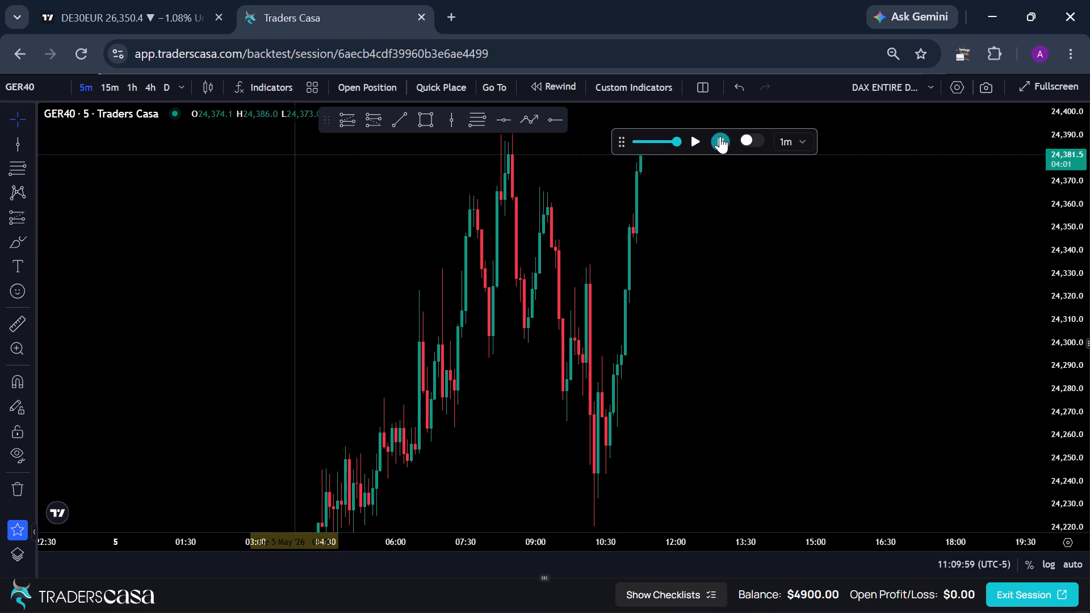
pyautogui.tripleClick(720, 136)
pyautogui.click(720, 136)
pyautogui.tripleClick(720, 136)
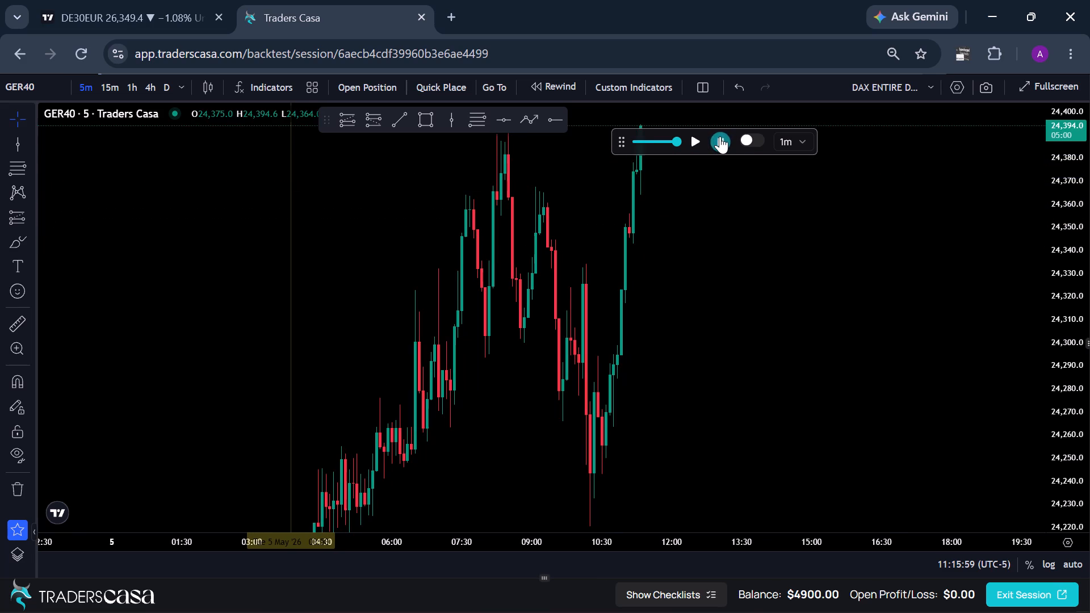
# Advance the GER40 replay in 1-minute steps to about 11:35, keeping the newest candles in view.
pyautogui.moveTo(719, 246); pyautogui.dragTo(711, 282)
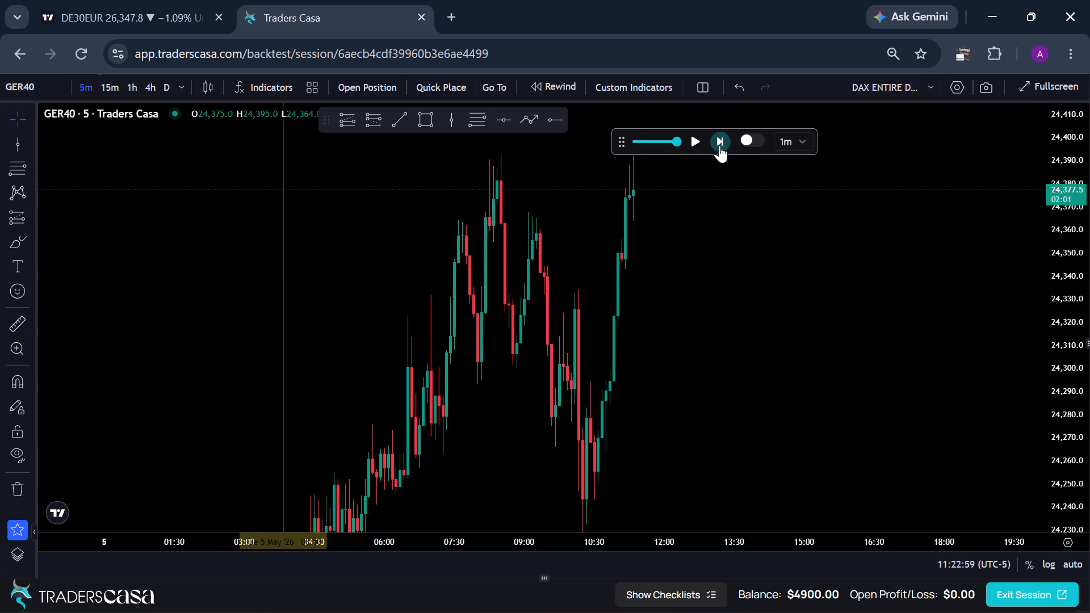
pyautogui.click(719, 145)
pyautogui.click(719, 145)
pyautogui.doubleClick(719, 145)
pyautogui.click(720, 145)
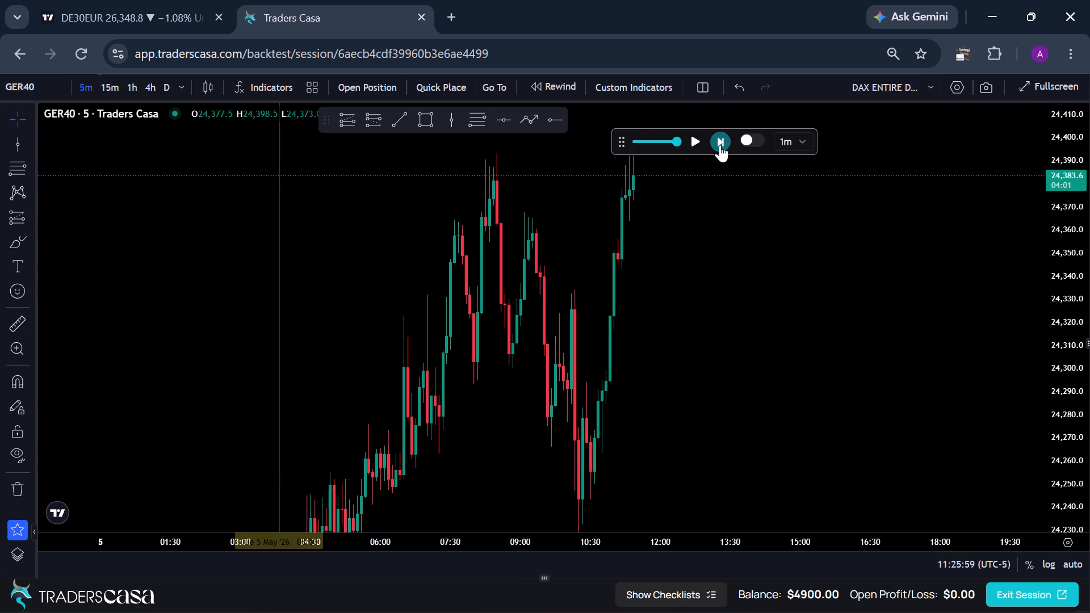
pyautogui.click(720, 145)
pyautogui.moveTo(724, 243); pyautogui.dragTo(722, 287)
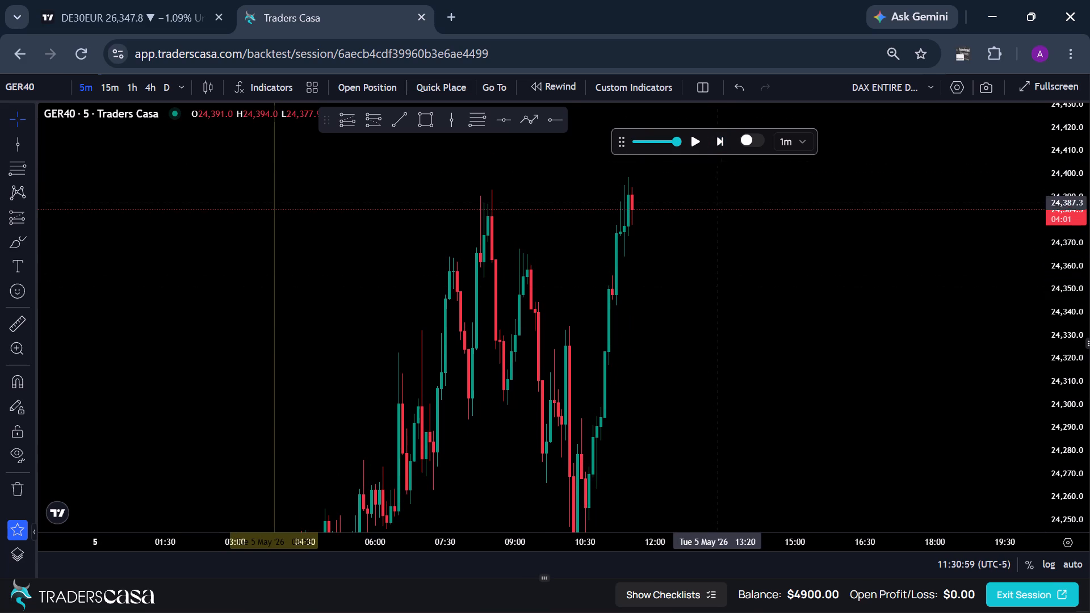
pyautogui.click(720, 140)
pyautogui.click(721, 141)
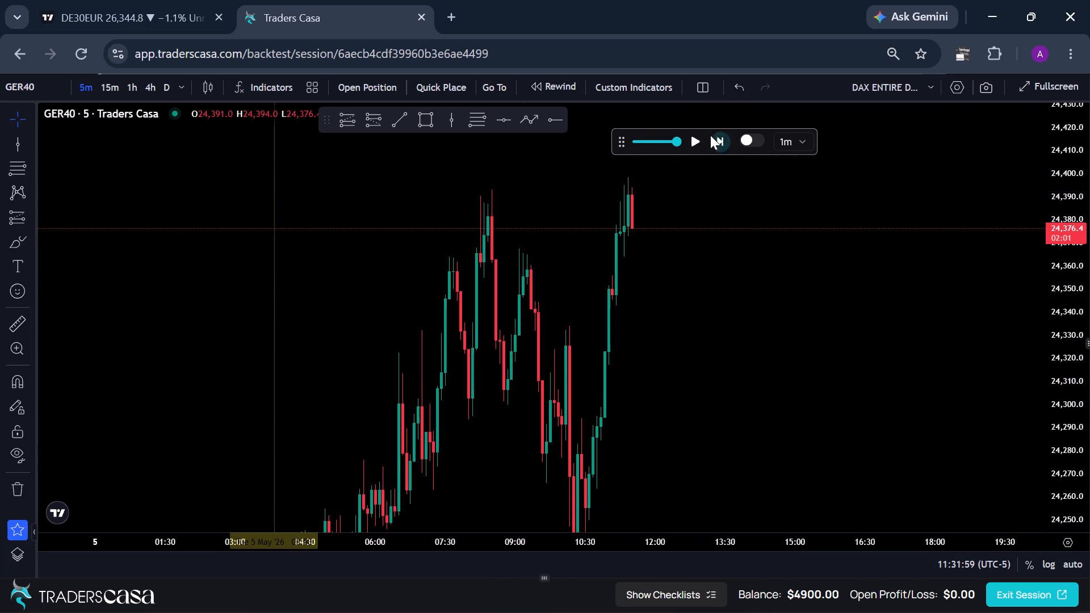
pyautogui.tripleClick(720, 138)
pyautogui.doubleClick(721, 138)
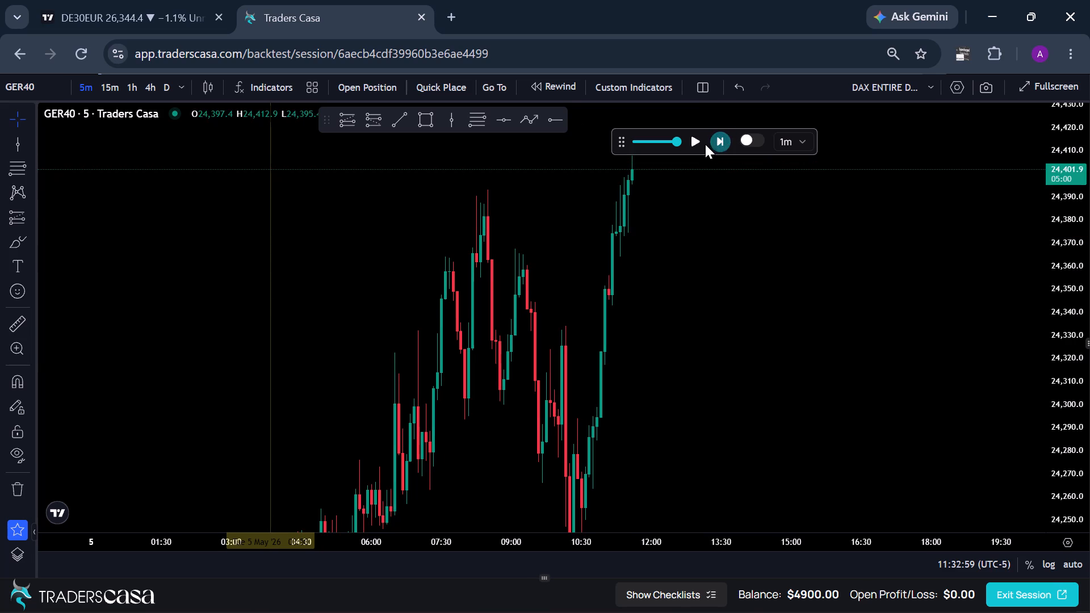
# Play the GER40 replay forward at the 1-minute interval and pause it at about 12:42.
pyautogui.click(705, 145)
pyautogui.scroll(-5, 1081, 317)
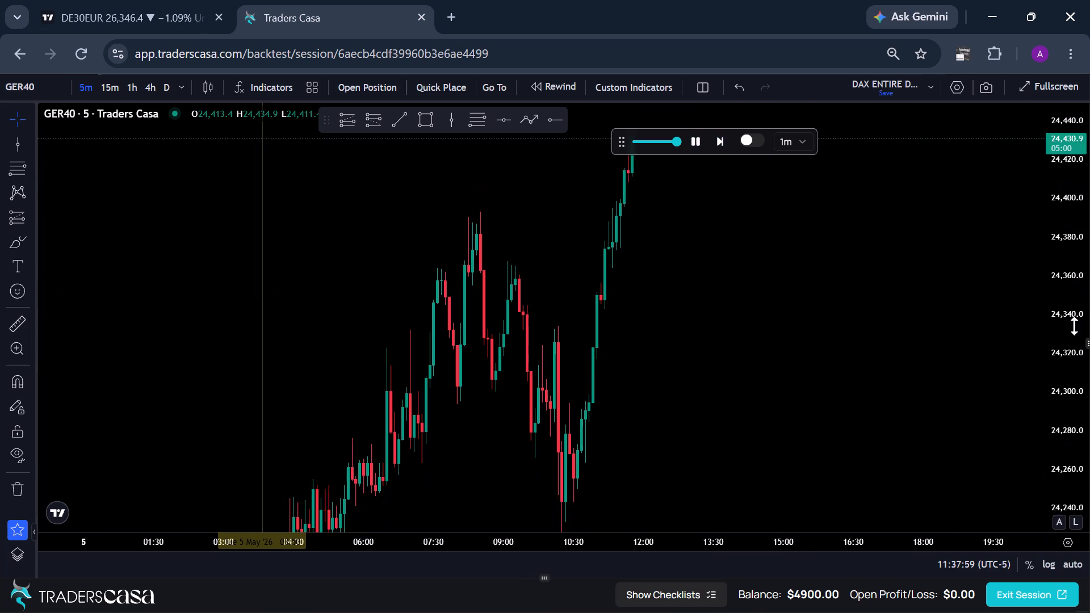
pyautogui.moveTo(775, 263); pyautogui.dragTo(779, 316)
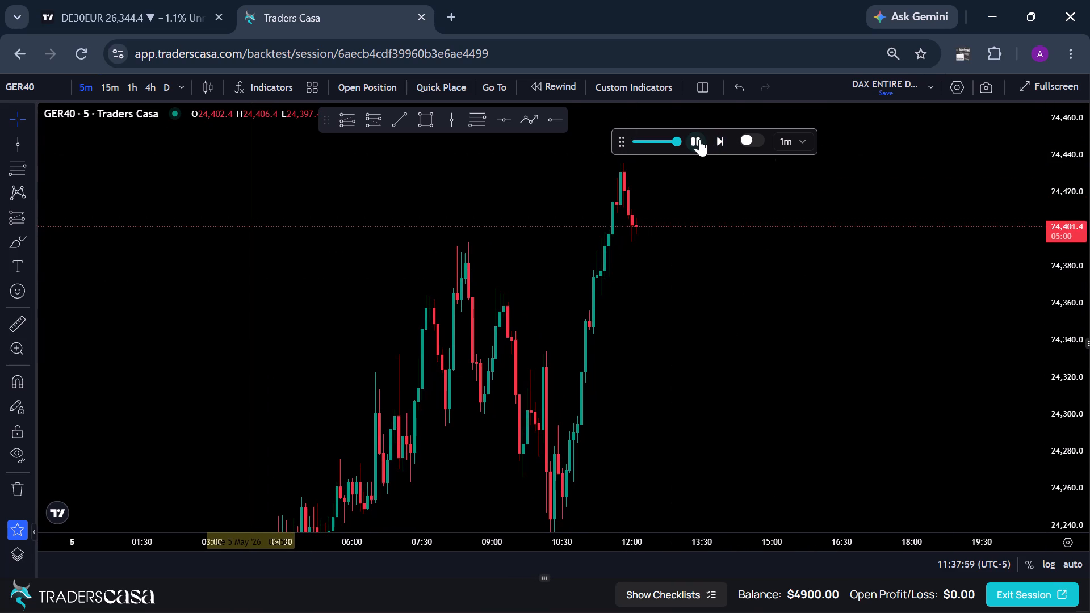
pyautogui.click(699, 139)
pyautogui.click(699, 139)
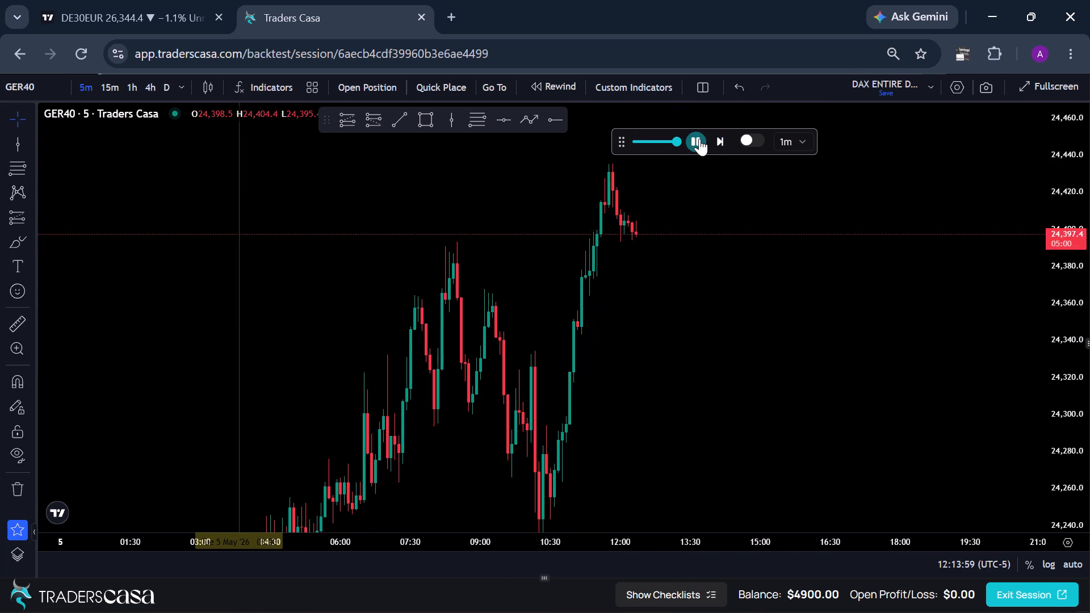
pyautogui.click(699, 138)
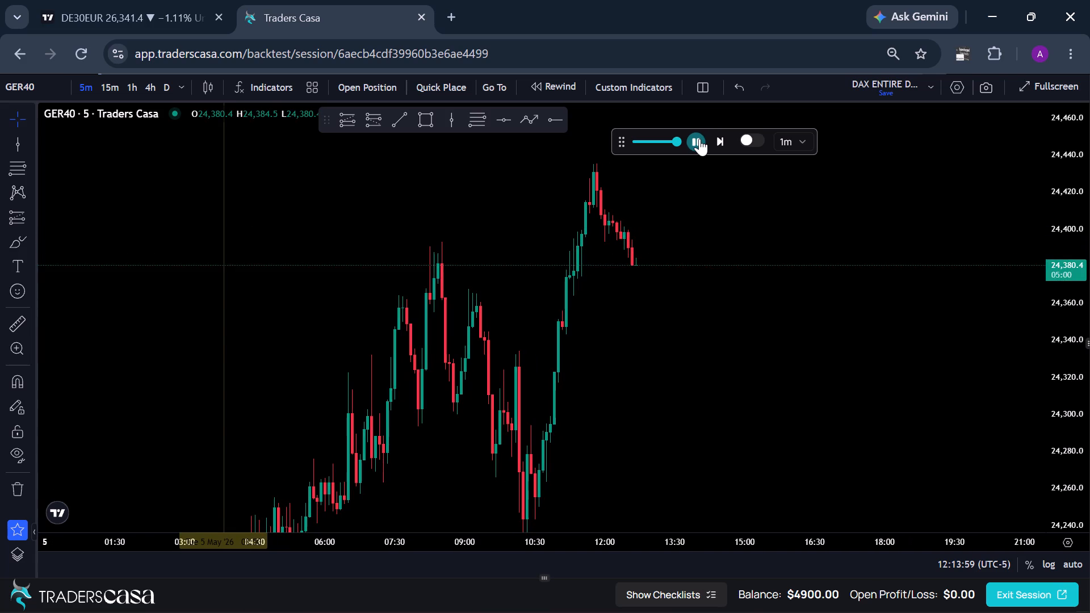
pyautogui.moveTo(686, 329); pyautogui.dragTo(676, 365)
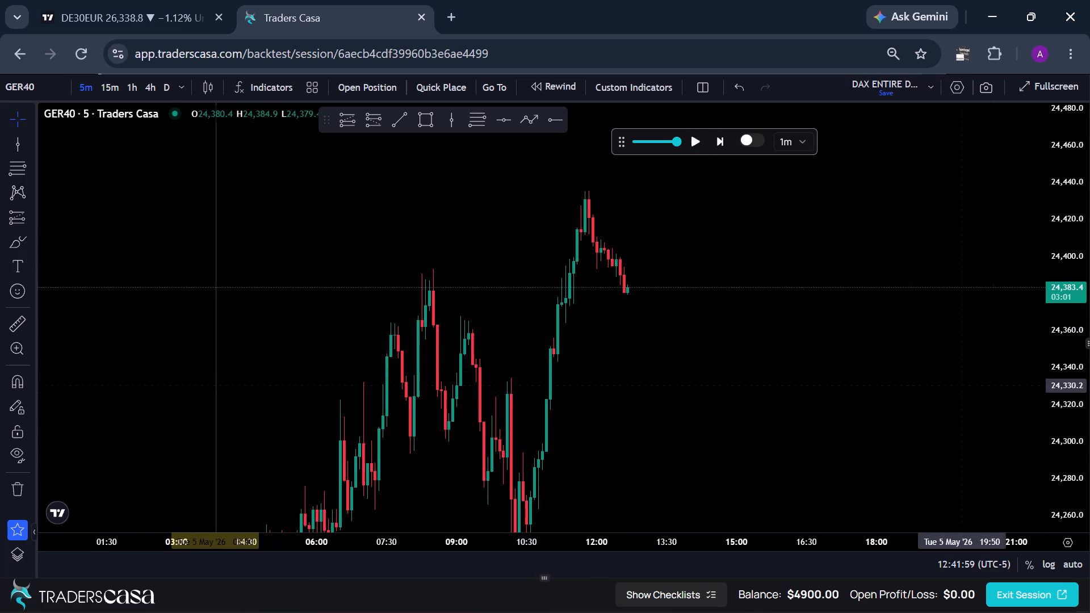
# Play the GER40 replay in short bursts and pause it at about 13:04.
pyautogui.scroll(11, 1064, 453)
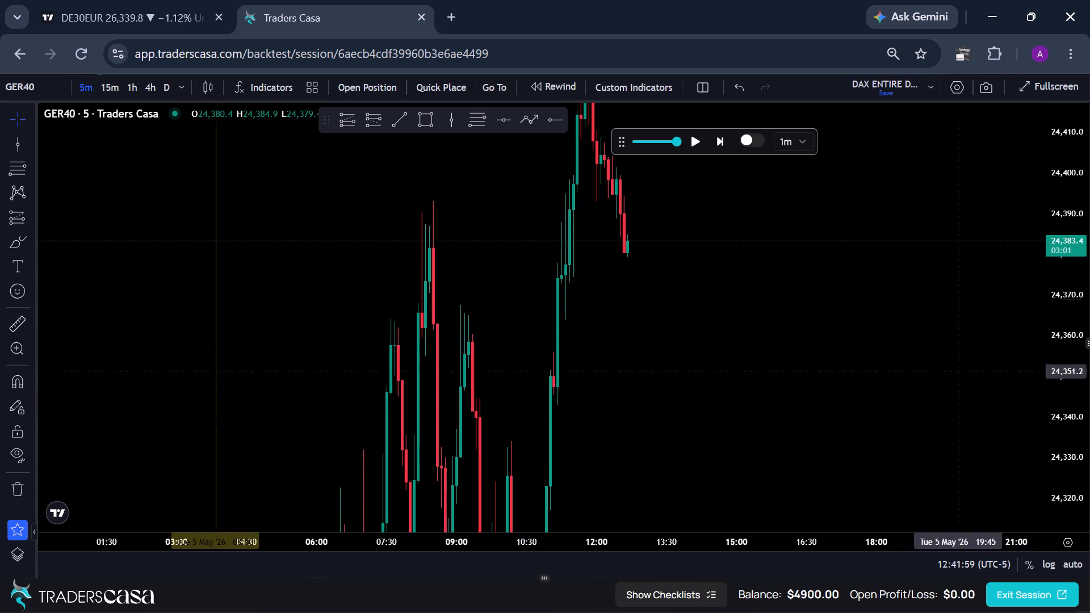
pyautogui.moveTo(788, 279); pyautogui.dragTo(764, 368)
pyautogui.click(699, 142)
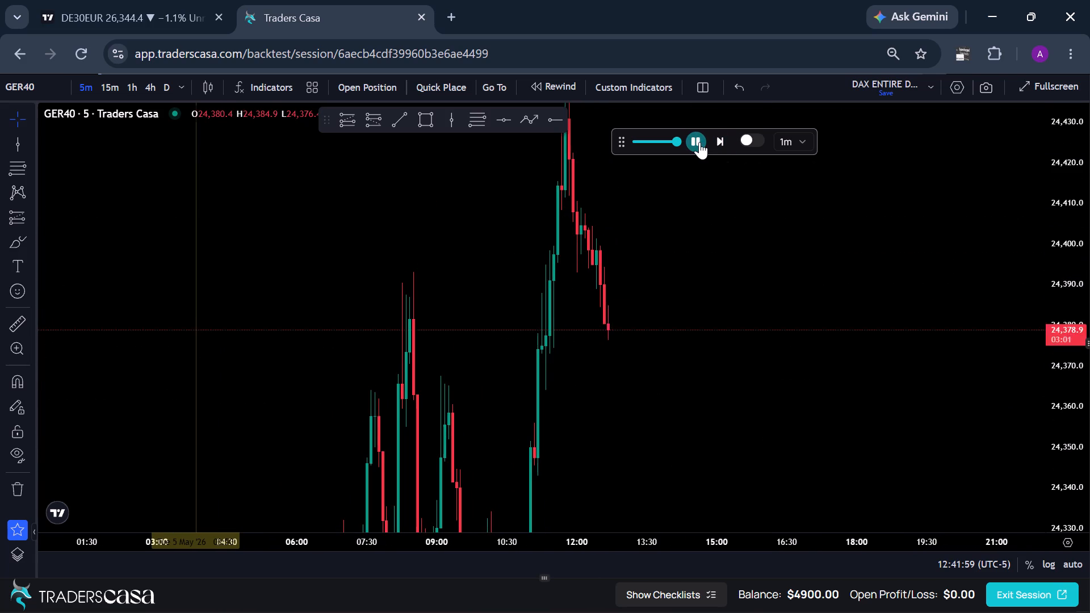
pyautogui.click(699, 142)
pyautogui.click(699, 142)
pyautogui.click(699, 142)
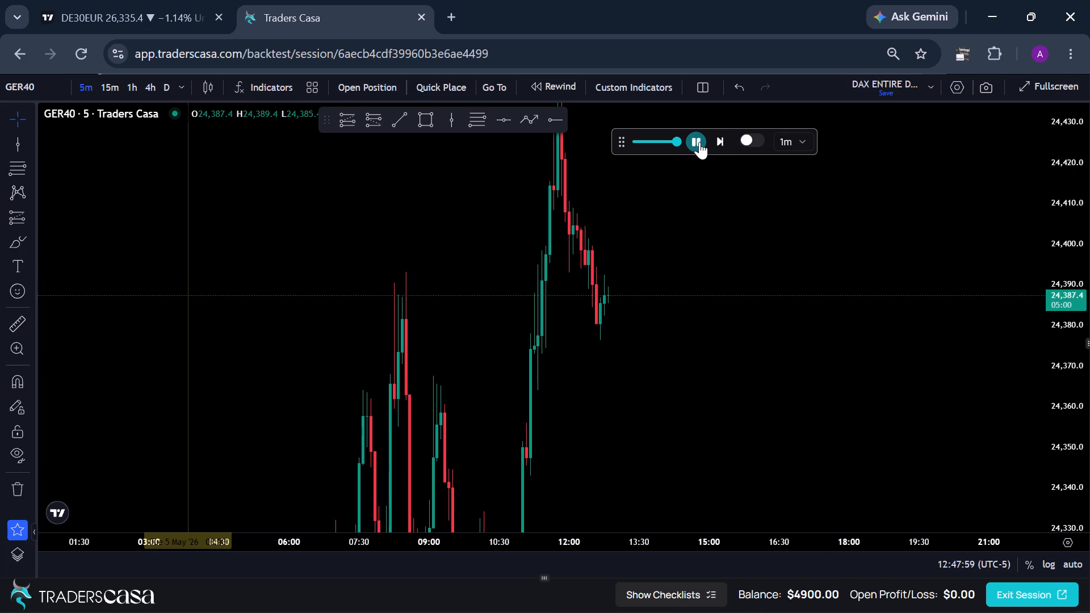
pyautogui.click(700, 142)
pyautogui.click(700, 142)
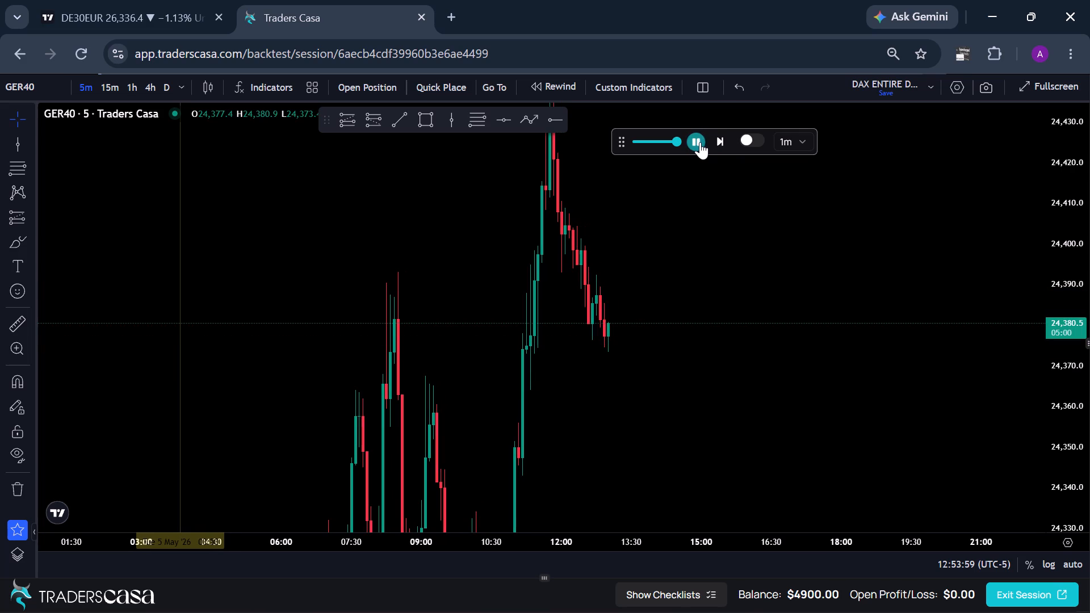
pyautogui.click(700, 142)
pyautogui.click(700, 142)
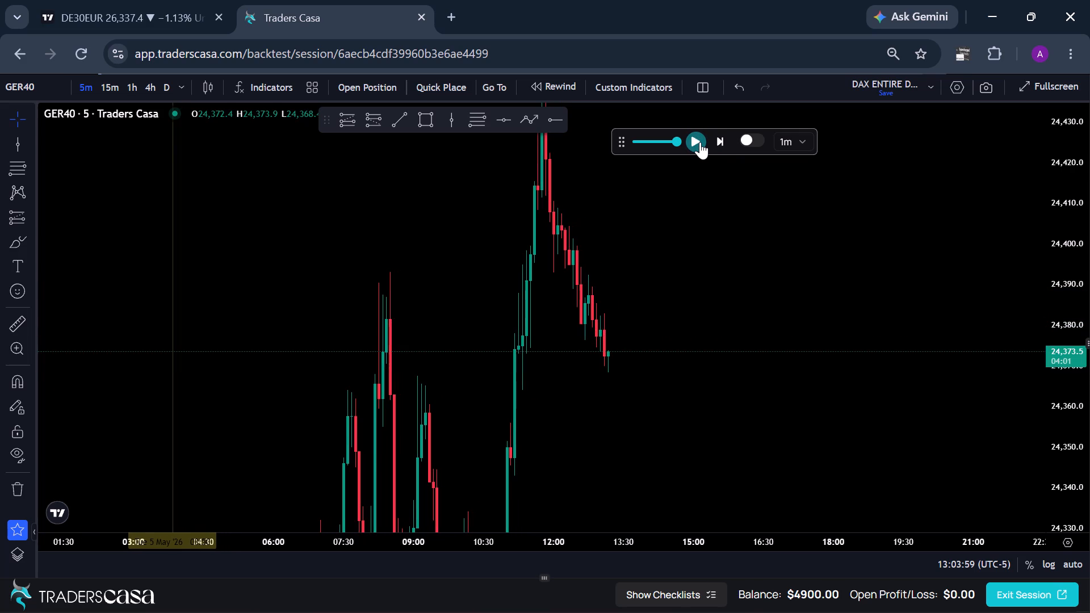
# Continue the GER40 replay in short bursts and pause it at about 13:42.
pyautogui.click(700, 142)
pyautogui.click(700, 142)
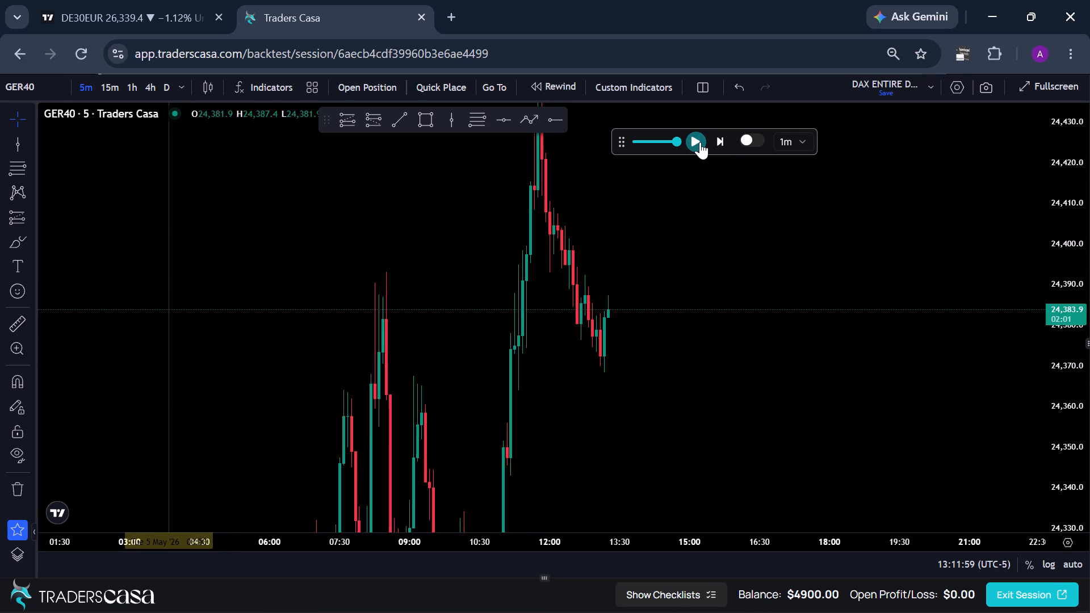
pyautogui.click(700, 142)
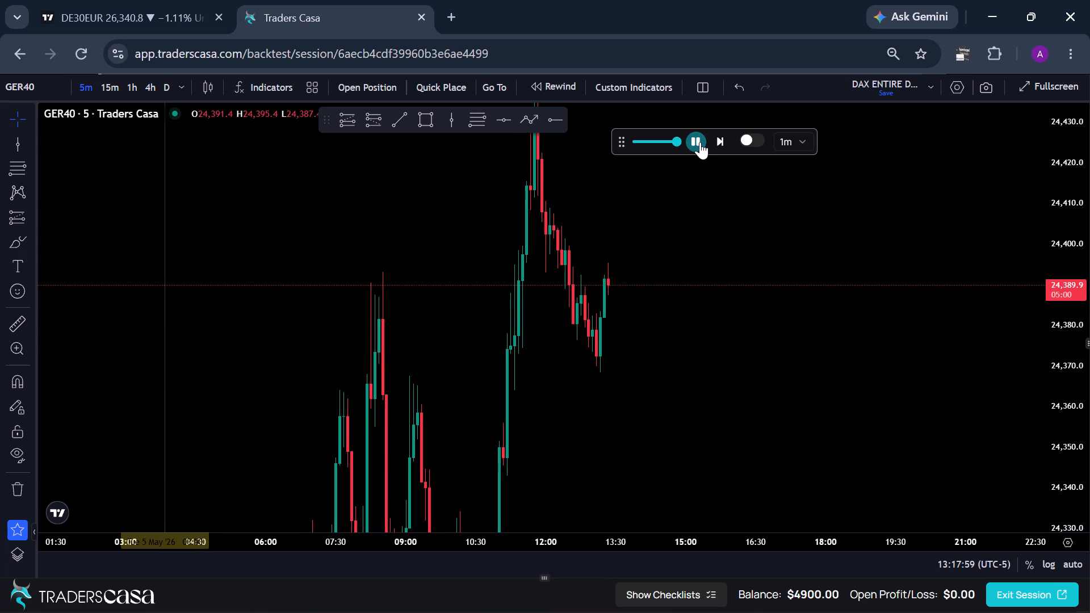
pyautogui.click(700, 142)
pyautogui.click(700, 142)
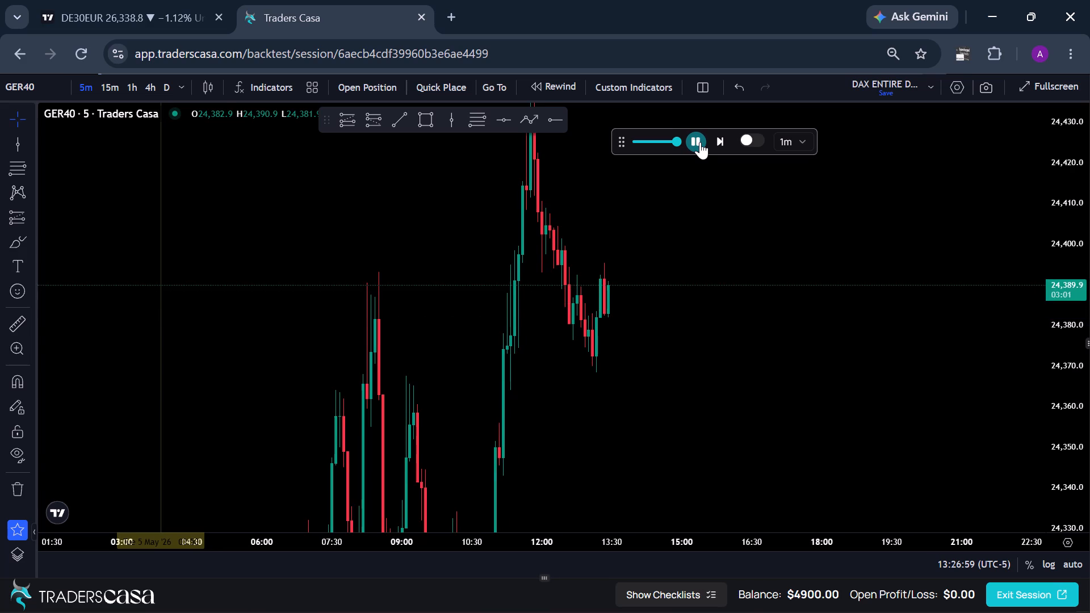
pyautogui.click(700, 142)
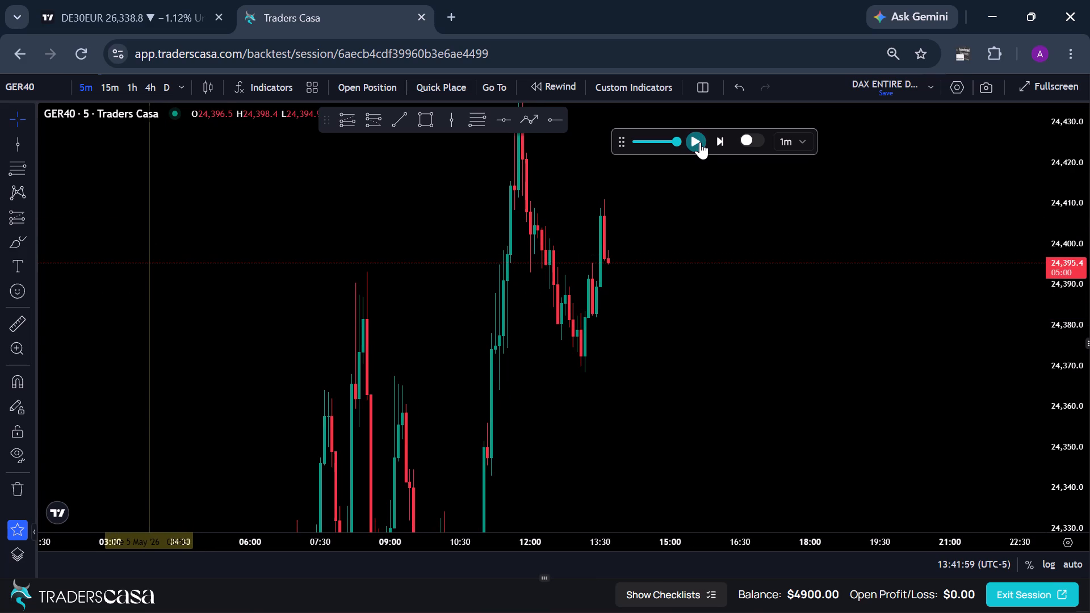
# Examine the GER40 price swings from the morning through 13:40 for a possible Fib setup.
pyautogui.moveTo(705, 295); pyautogui.dragTo(704, 328)
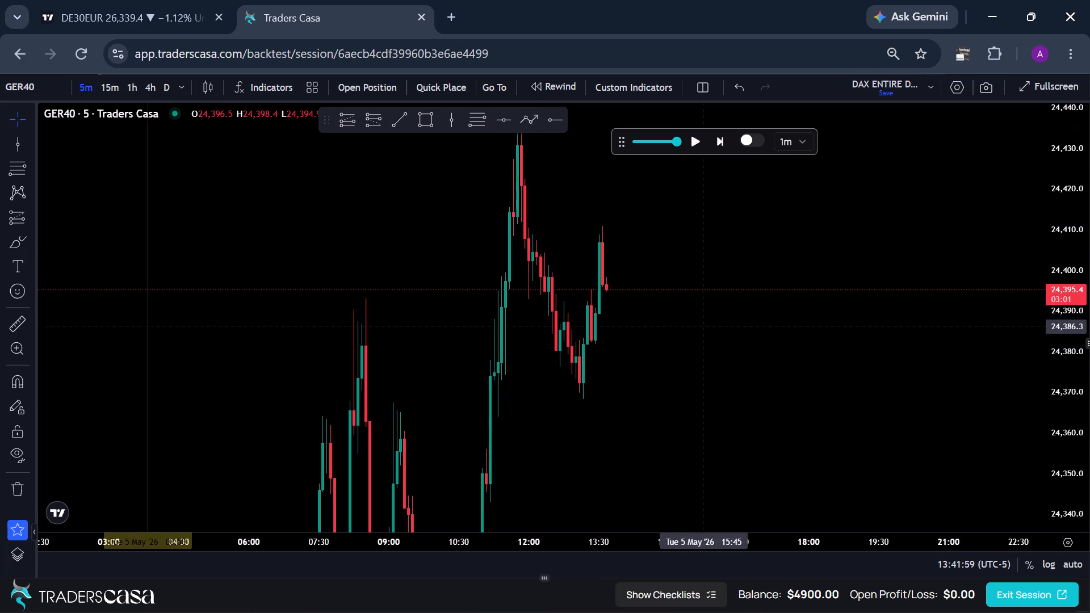
pyautogui.moveTo(704, 328); pyautogui.dragTo(706, 343)
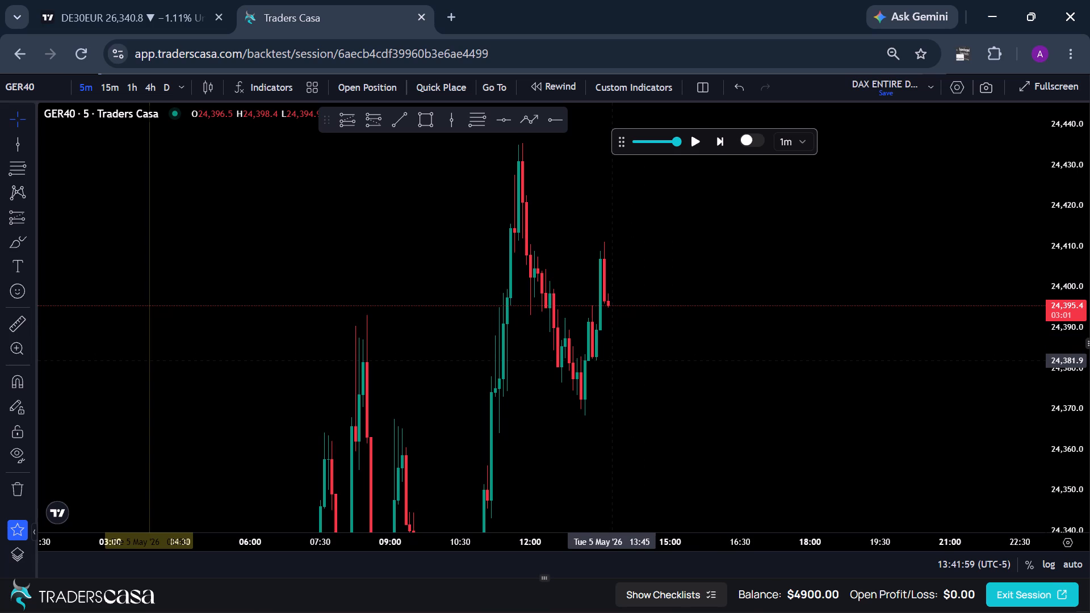
pyautogui.moveTo(658, 337); pyautogui.dragTo(661, 354)
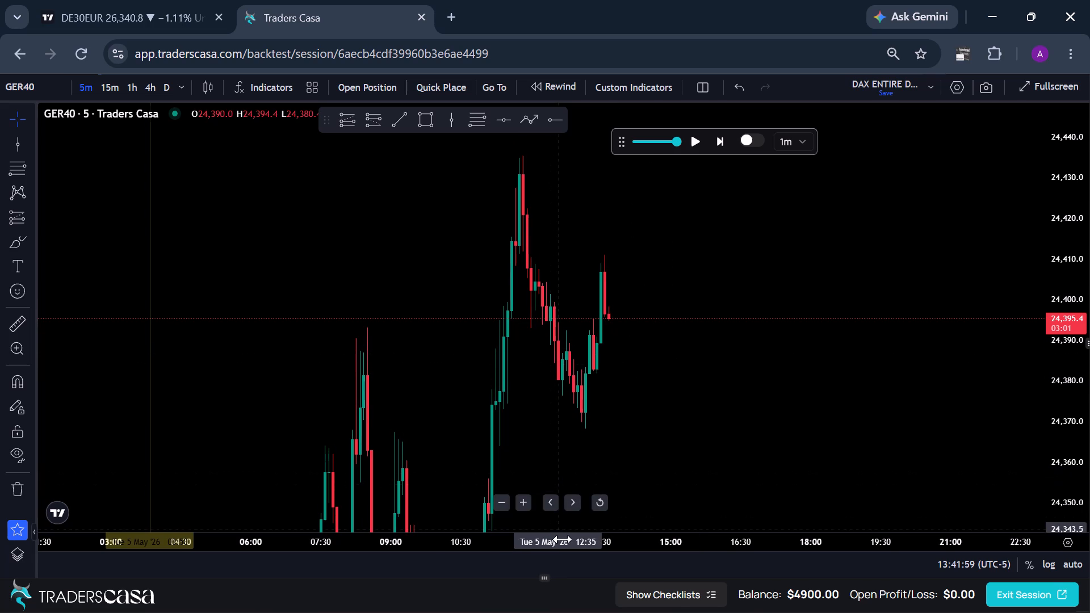
pyautogui.scroll(-4, 563, 540)
pyautogui.scroll(6, 563, 540)
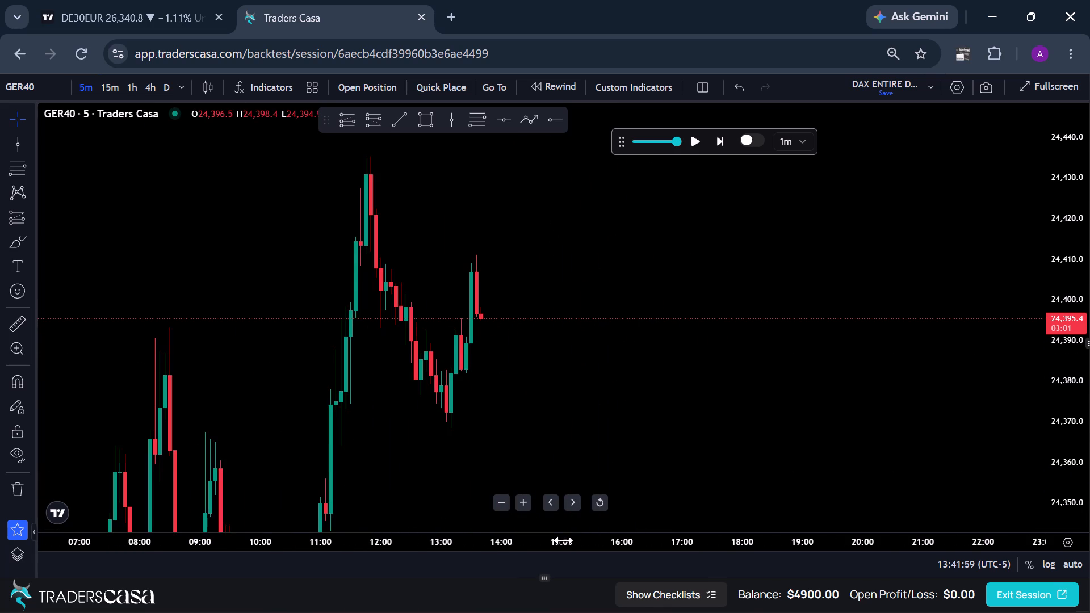
pyautogui.scroll(-2, 564, 540)
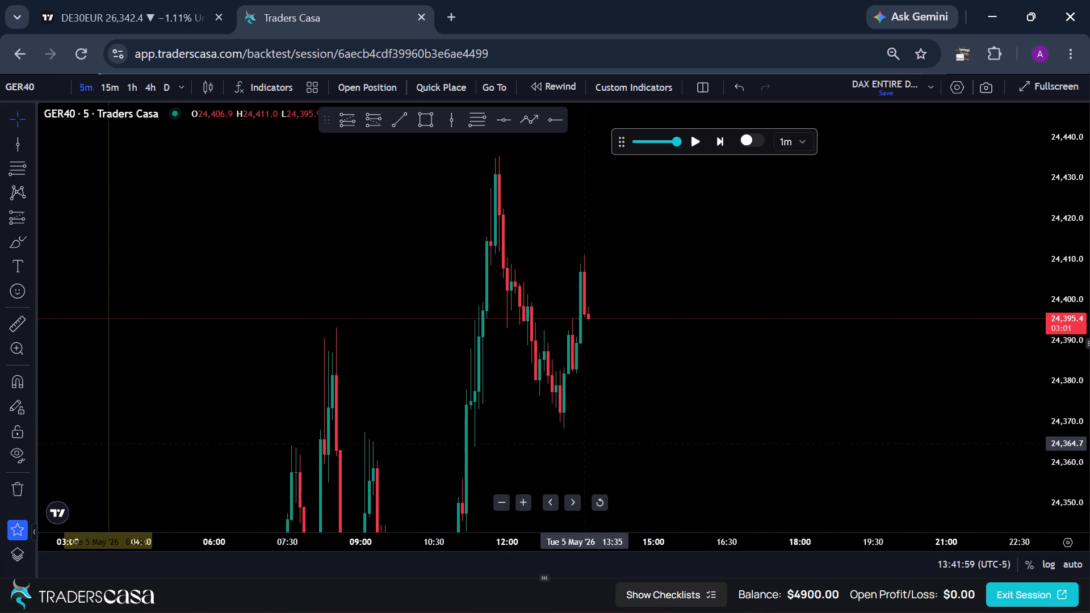
pyautogui.moveTo(613, 431); pyautogui.dragTo(683, 255)
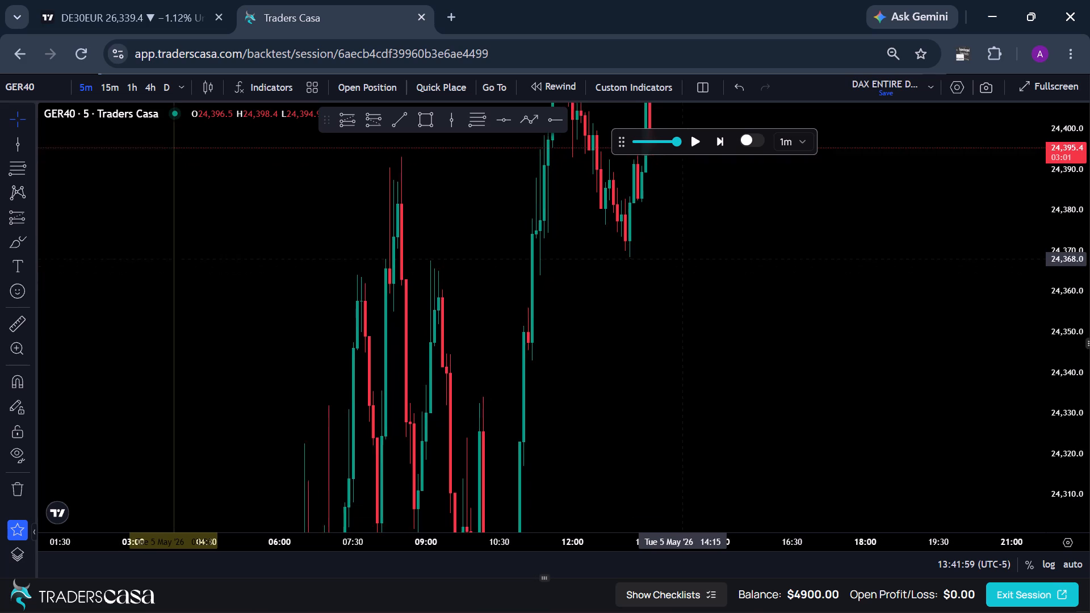
pyautogui.moveTo(683, 255); pyautogui.dragTo(679, 246)
pyautogui.moveTo(672, 444); pyautogui.dragTo(673, 221)
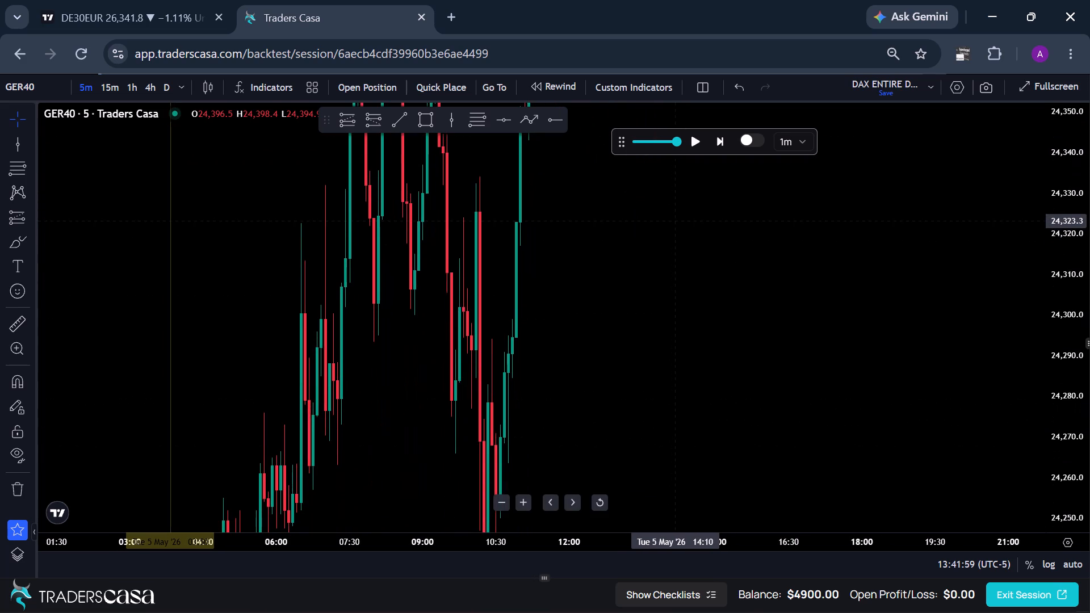
pyautogui.moveTo(673, 221); pyautogui.dragTo(692, 403)
pyautogui.moveTo(703, 242); pyautogui.dragTo(693, 286)
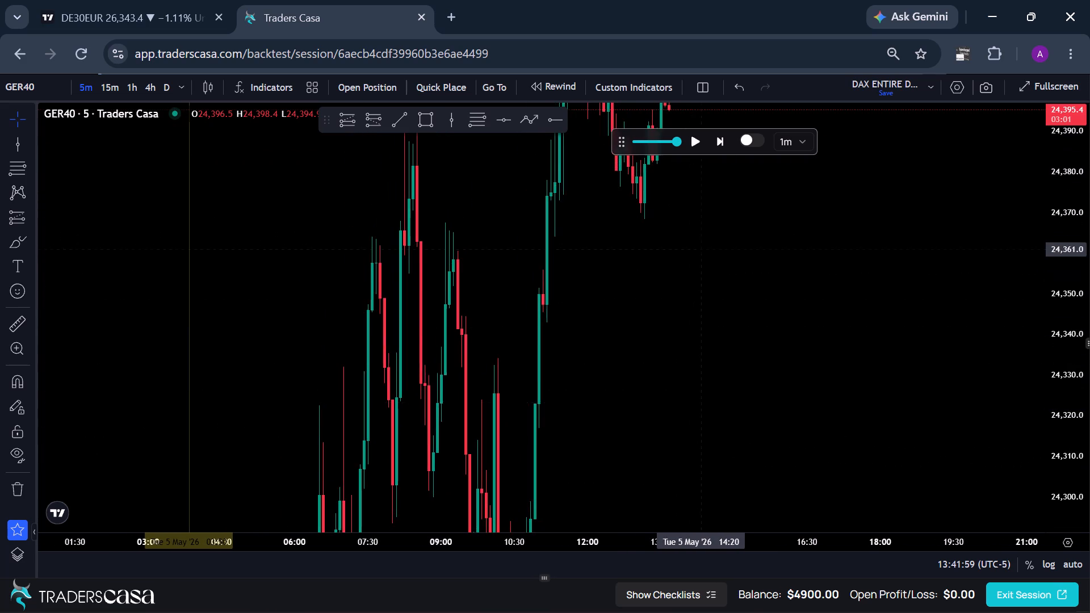
pyautogui.moveTo(693, 286); pyautogui.dragTo(652, 481)
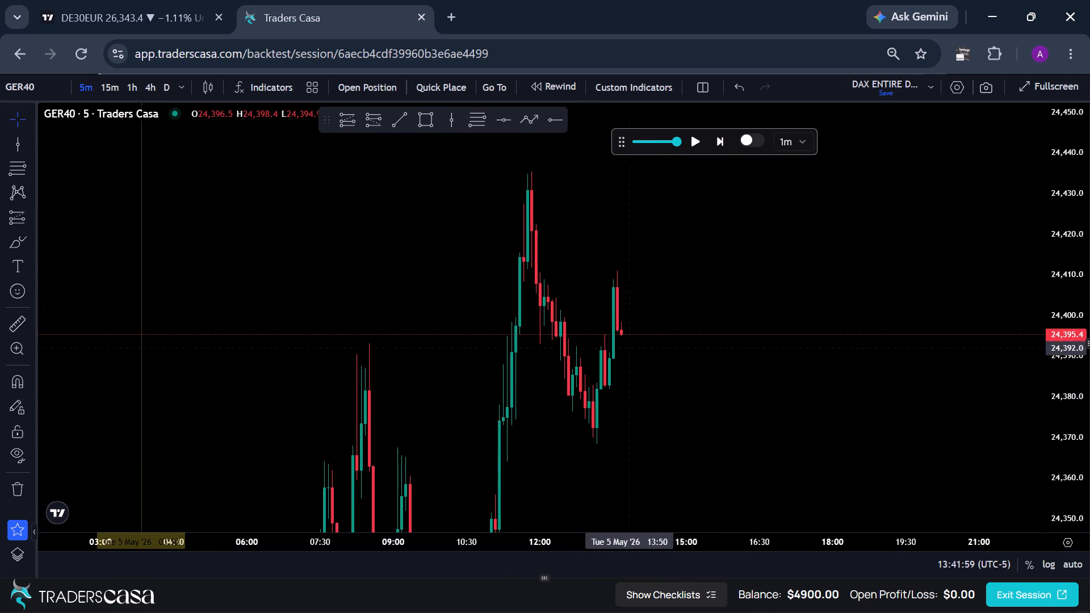
# Draw a Fib retracement on the latest upward leg near 13:35, from 24,385.3 up to 24,411.0.
pyautogui.scroll(5, 1083, 440)
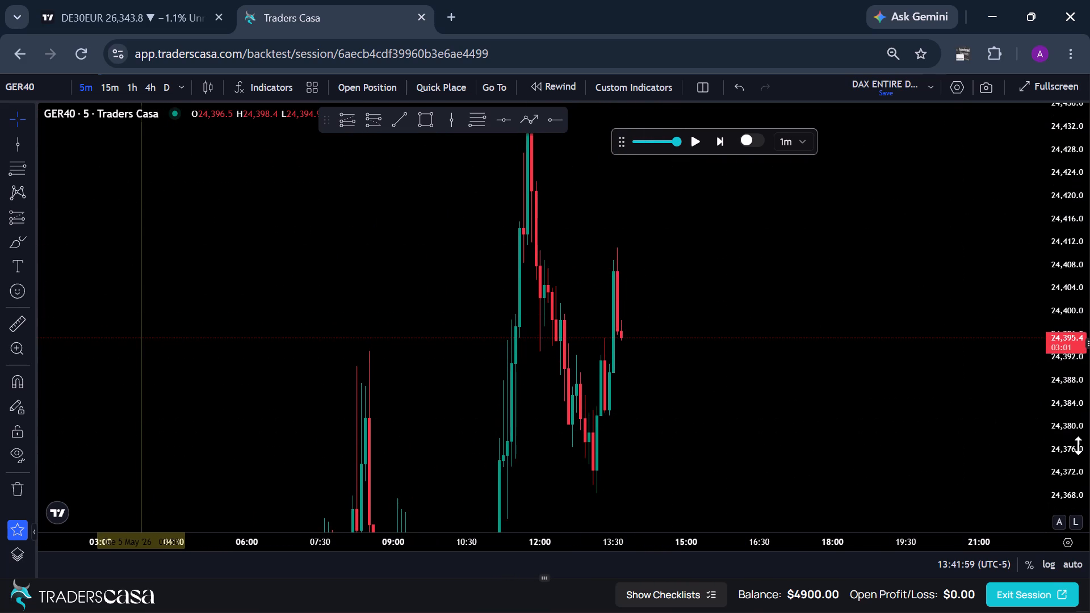
pyautogui.scroll(2, 1078, 446)
pyautogui.click(478, 125)
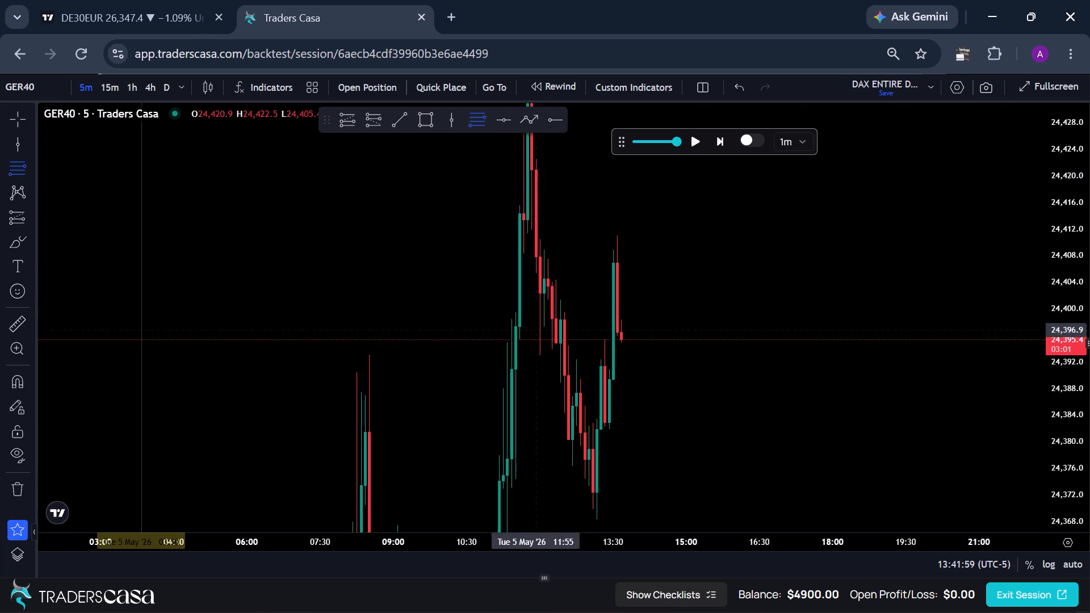
pyautogui.click(614, 407)
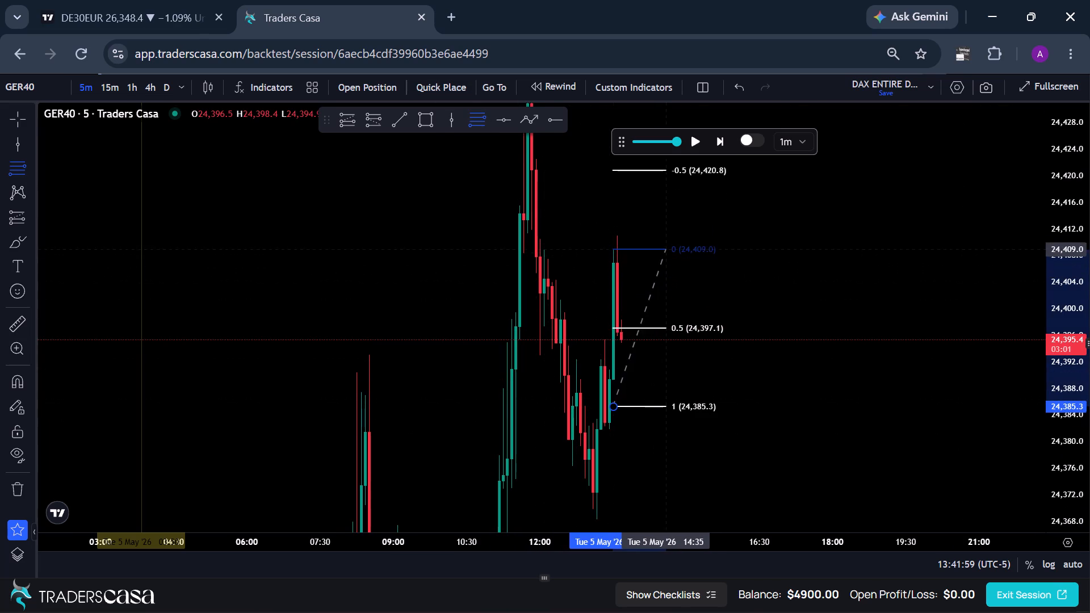
pyautogui.click(674, 236)
# Start a new GER40 buy trade and set its entry price to the Fib 0.5 level, 24398.1.
pyautogui.moveTo(538, 419); pyautogui.dragTo(760, 433)
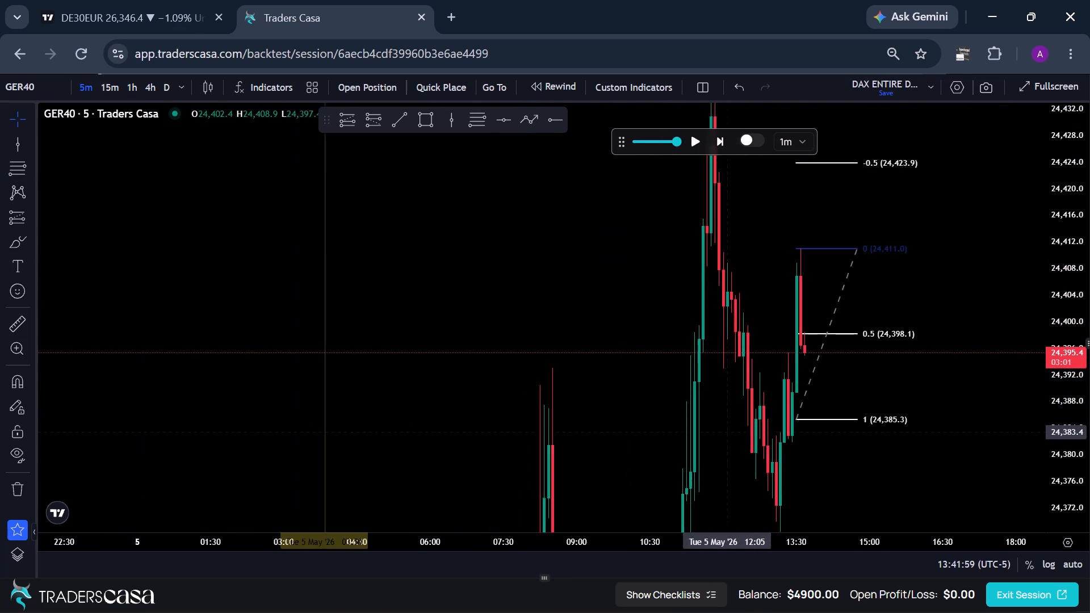
pyautogui.moveTo(760, 433); pyautogui.dragTo(777, 433)
pyautogui.click(347, 79)
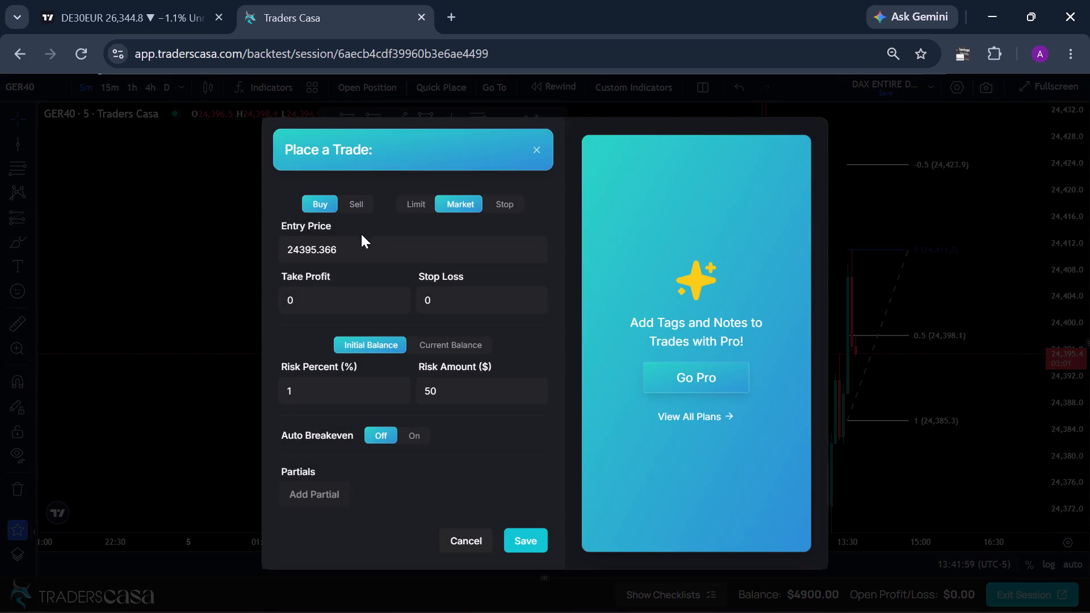
pyautogui.click(357, 251)
pyautogui.press('BackSpace')
pyautogui.press('BackSpace')
pyautogui.press('BackSpace')
pyautogui.press('BackSpace')
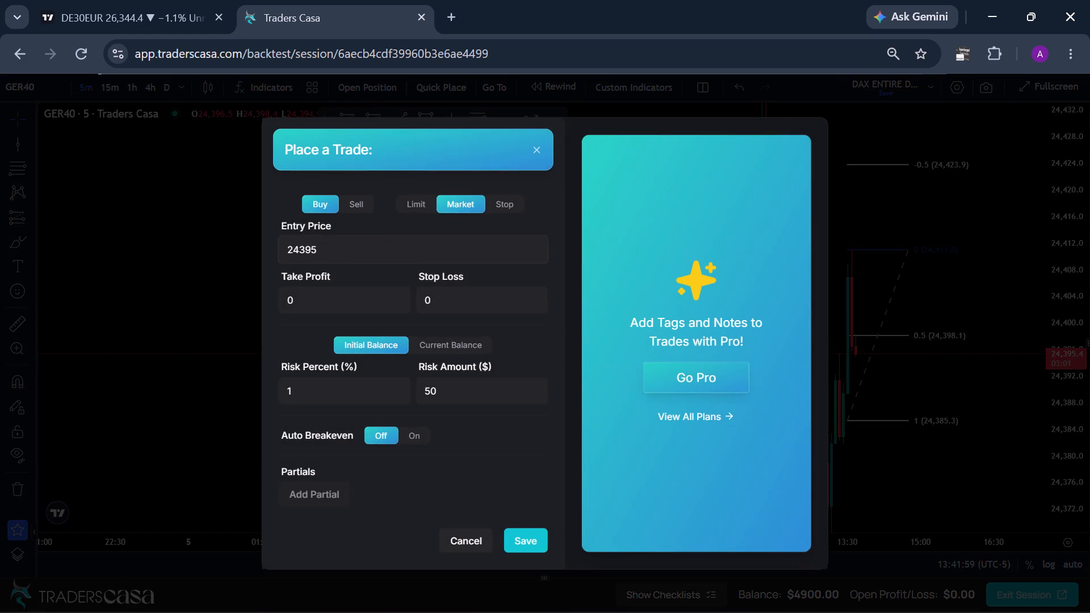
pyautogui.press('BackSpace')
pyautogui.press('8')
pyautogui.write('.1')
# Set the trade's take profit to 24423.9 and its stop loss to 24385.3, matching the Fib -0.5 and 1 levels.
pyautogui.click(357, 296)
pyautogui.write('24')
pyautogui.write('423')
pyautogui.write('.9')
pyautogui.click(470, 306)
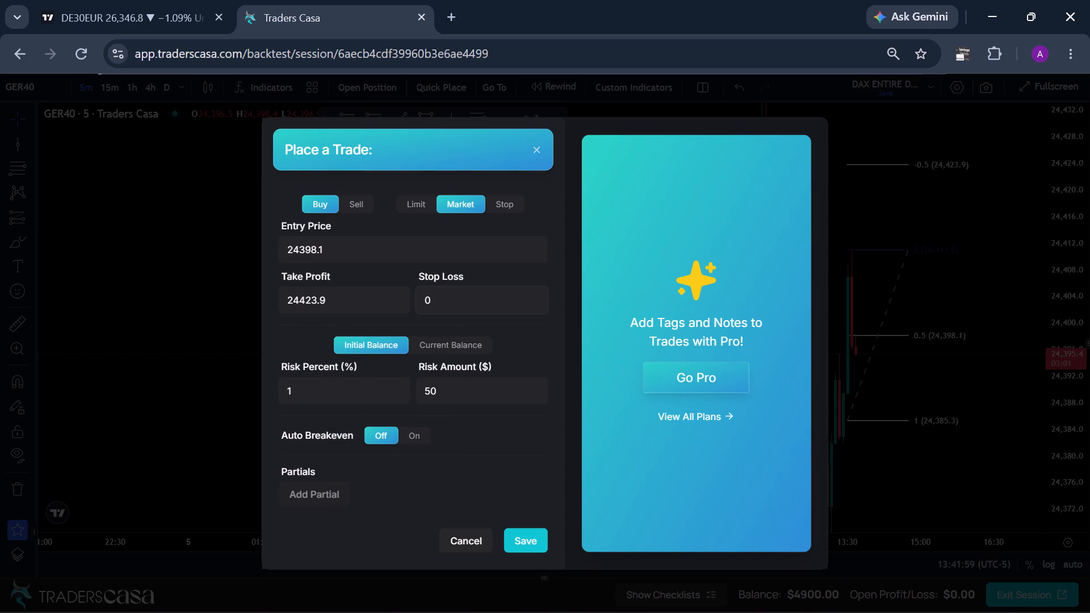
pyautogui.press('2')
pyautogui.press('4')
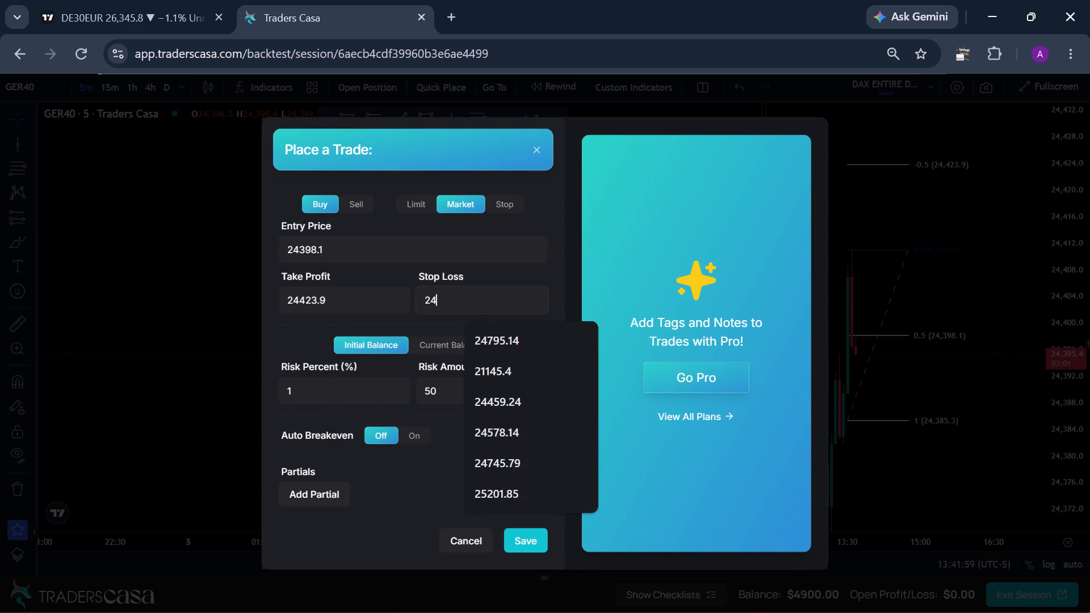
pyautogui.write('38')
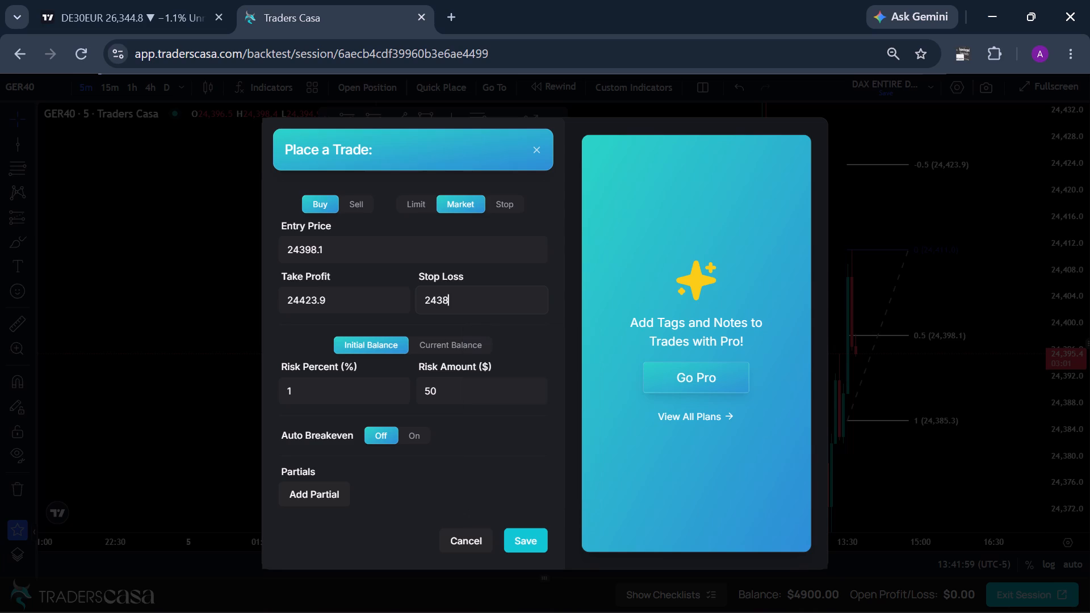
pyautogui.write('5.')
pyautogui.press('3')
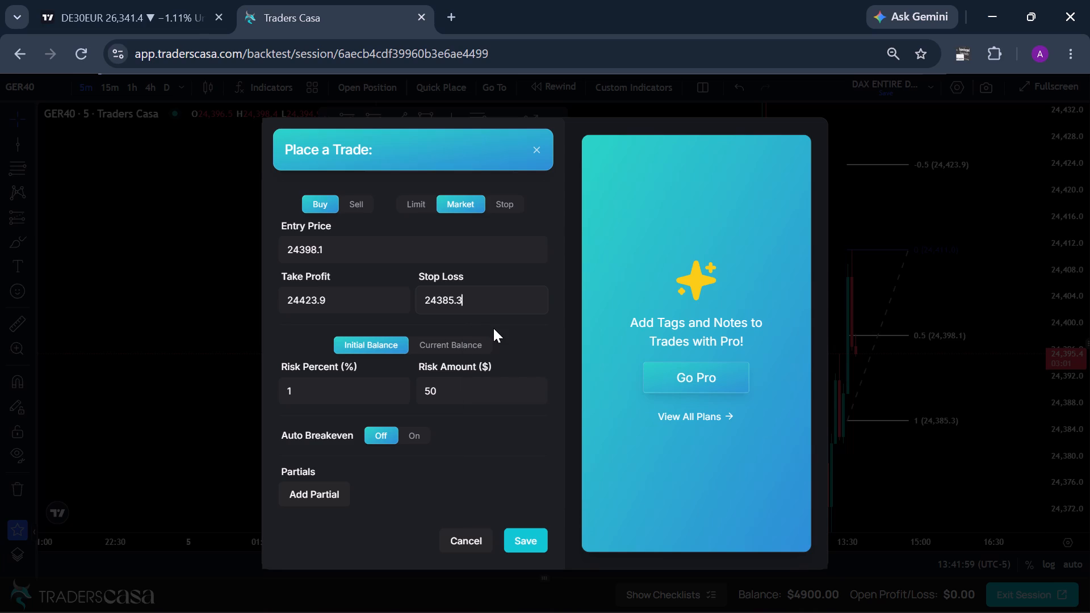
# Make the prepared GER40 buy trade a stop order and place it.
pyautogui.click(510, 198)
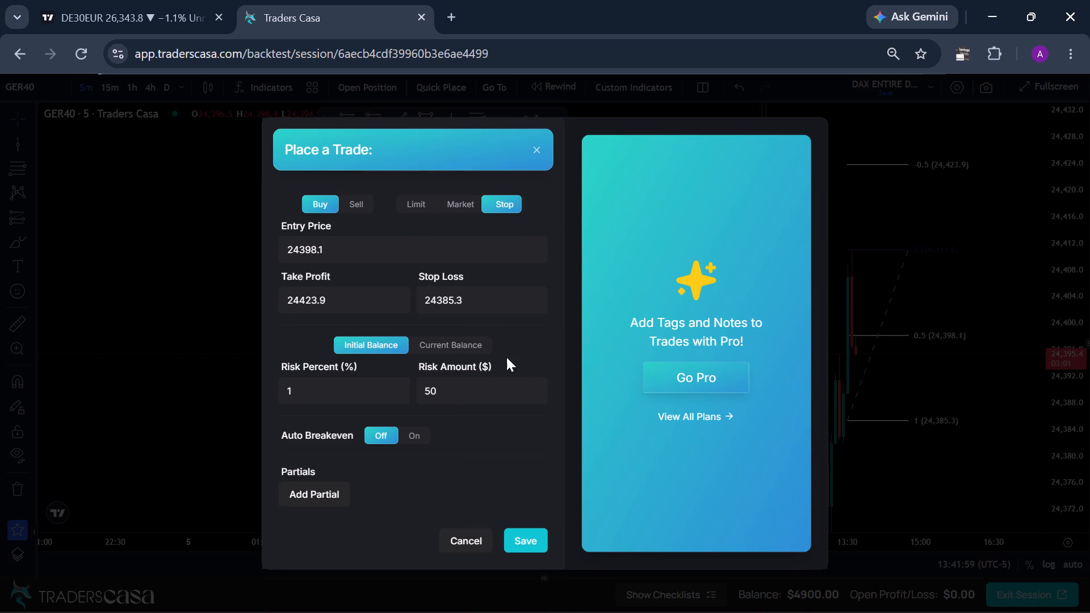
pyautogui.click(509, 538)
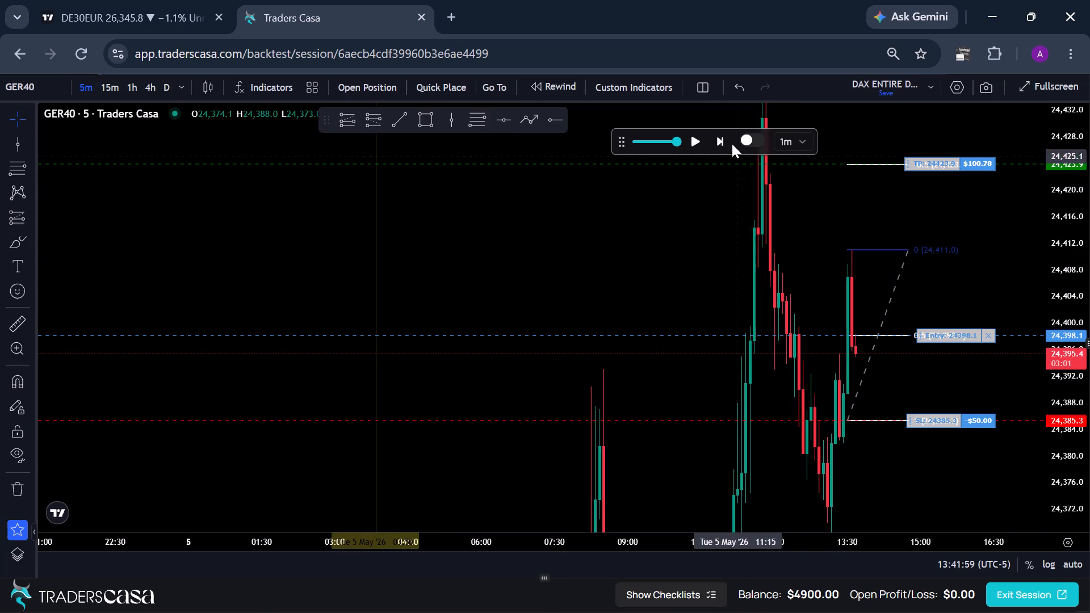
# Advance the replay in 1-minute steps to 13:45 to play out the buy trade.
pyautogui.click(720, 143)
pyautogui.doubleClick(721, 141)
pyautogui.click(723, 140)
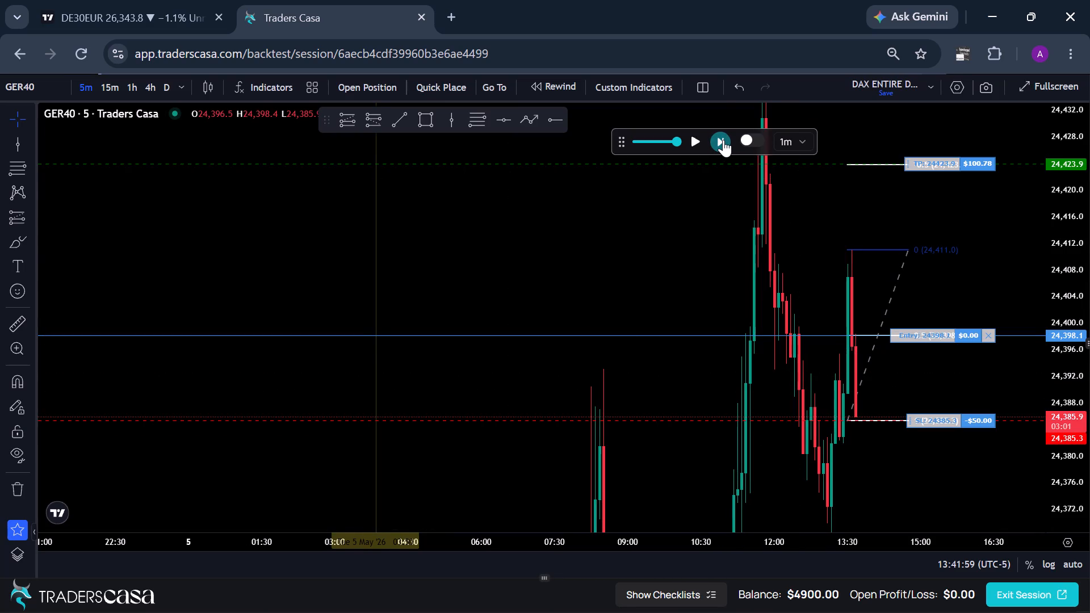
# Delete the Fib retracement drawn on the upward leg near 13:35.
pyautogui.moveTo(740, 275); pyautogui.dragTo(561, 253)
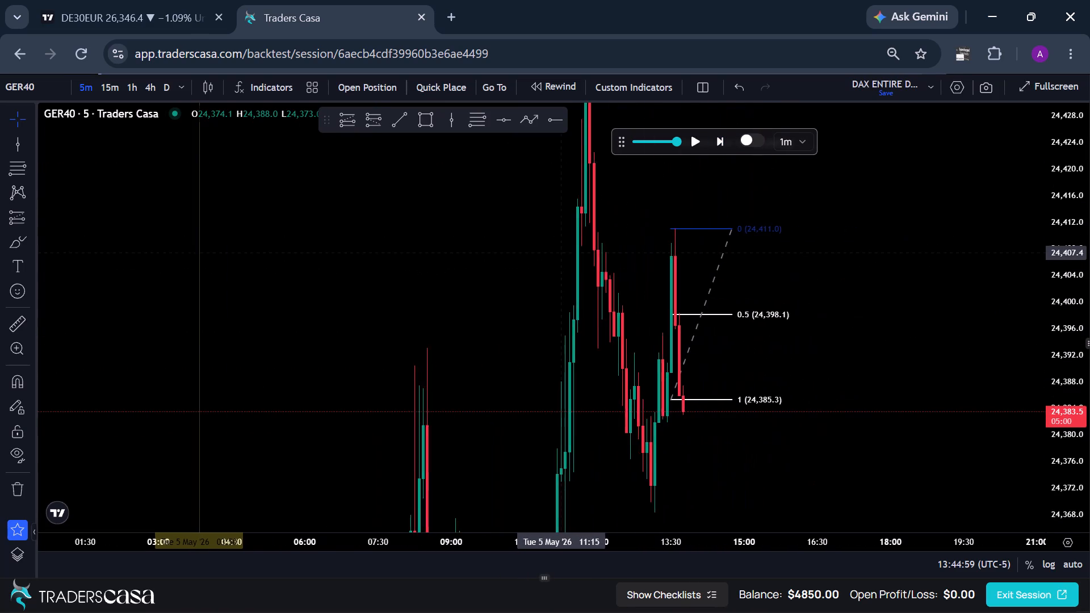
pyautogui.scroll(-5, 1074, 350)
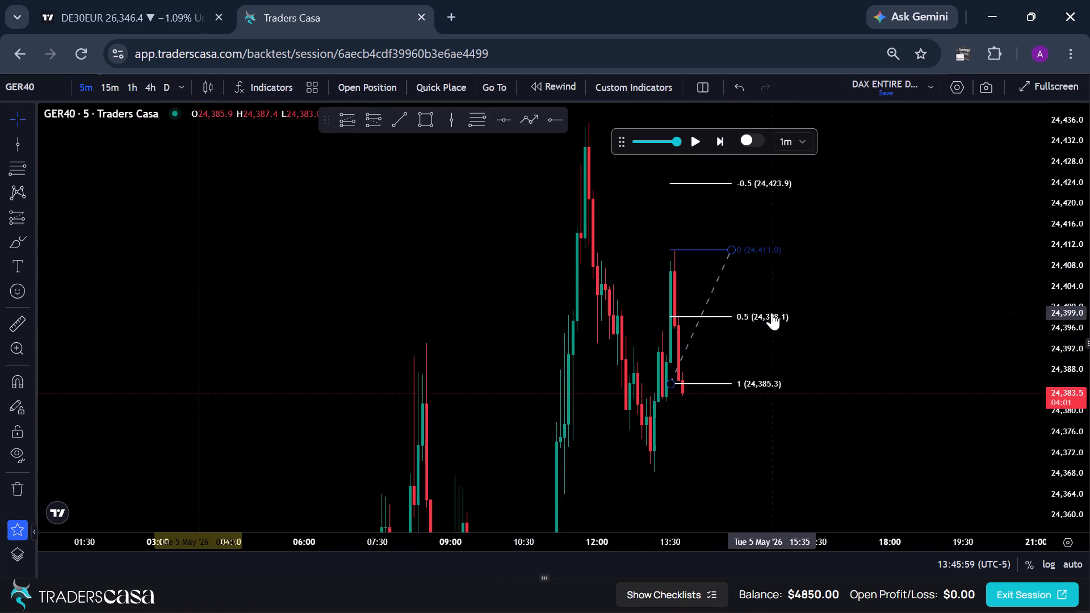
pyautogui.click(771, 313)
pyautogui.click(568, 322)
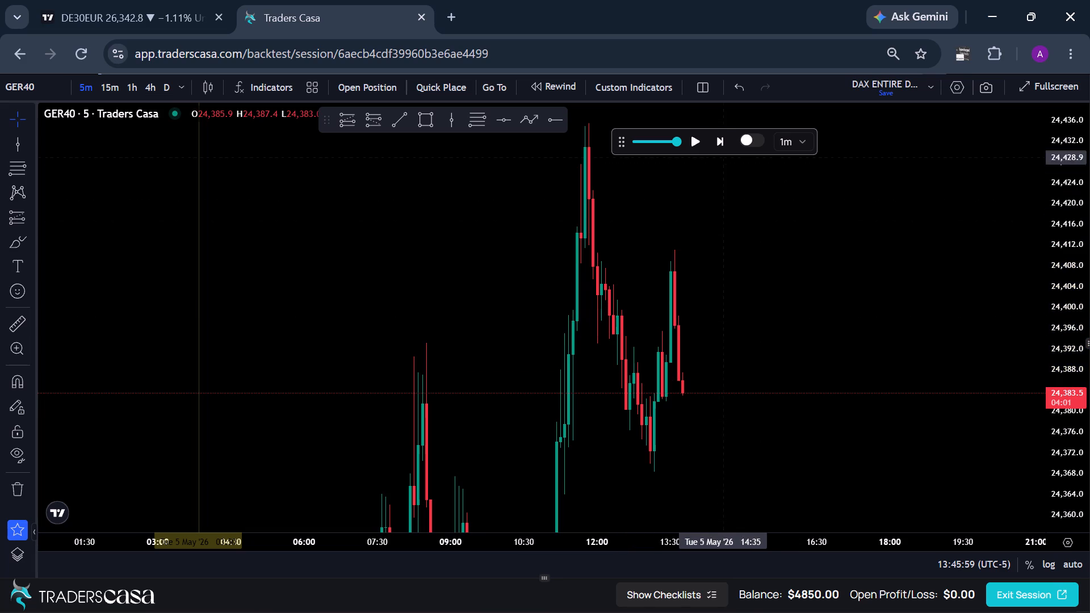
# Advance the GER40 replay in 1-minute steps to 13:53.
pyautogui.click(719, 144)
pyautogui.tripleClick(719, 144)
pyautogui.click(720, 144)
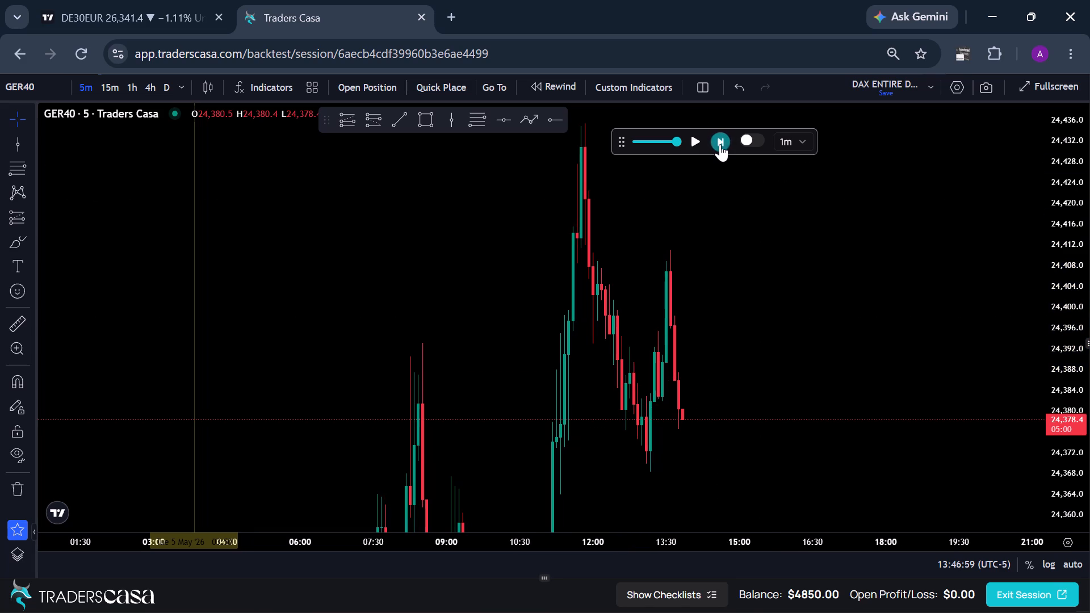
pyautogui.click(720, 144)
pyautogui.click(720, 144)
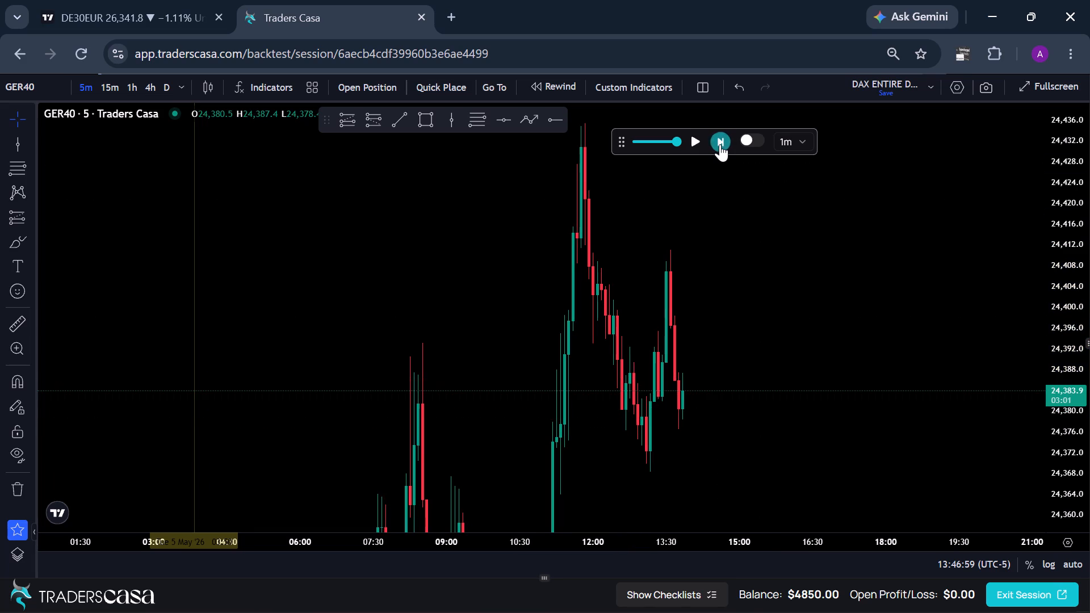
pyautogui.click(720, 144)
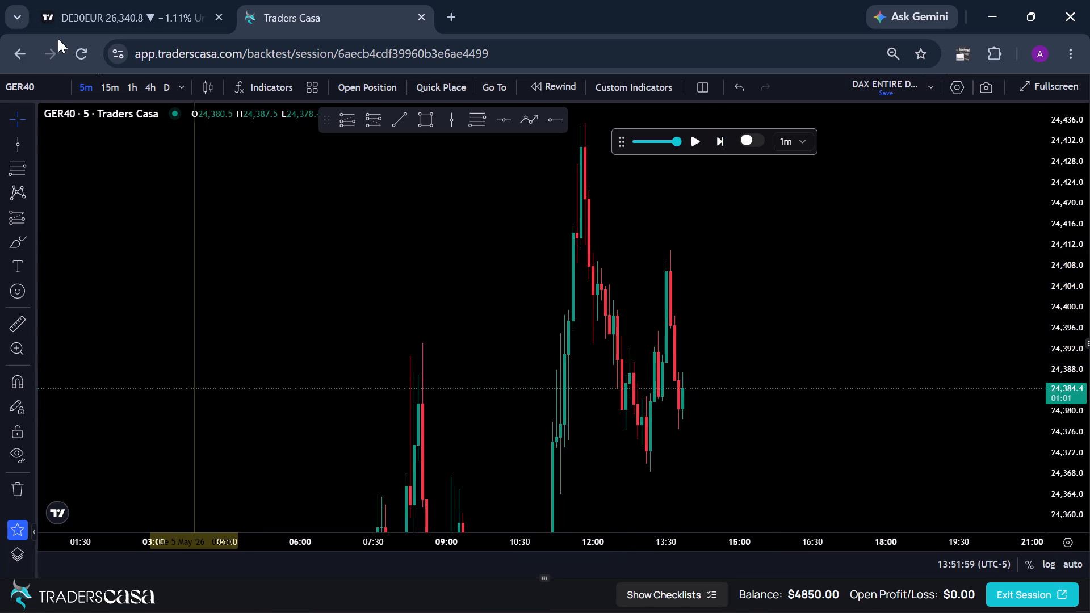
# Draw a Fib retracement on the latest downward leg from 13:35, from 24,396.4 down to 24,376.6.
pyautogui.moveTo(672, 450); pyautogui.dragTo(664, 444)
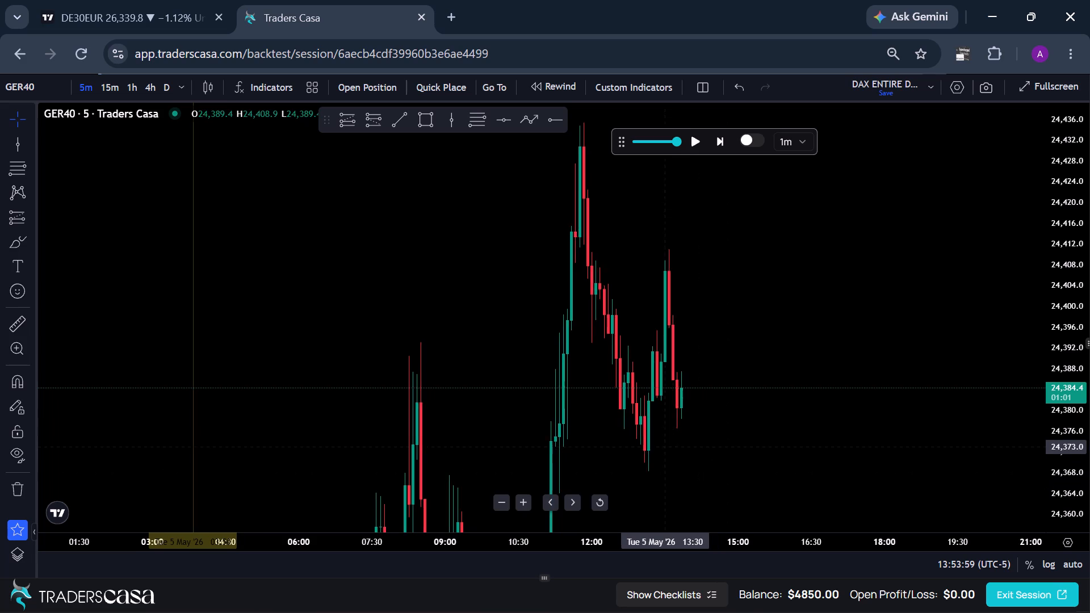
pyautogui.moveTo(664, 444); pyautogui.dragTo(642, 426)
pyautogui.scroll(5, 1071, 435)
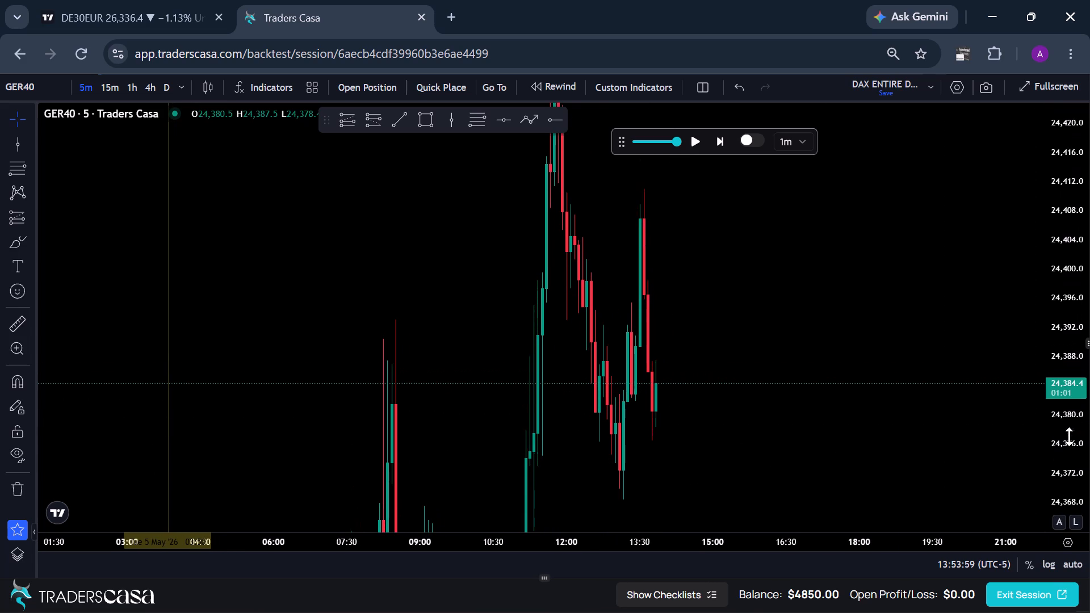
pyautogui.click(480, 127)
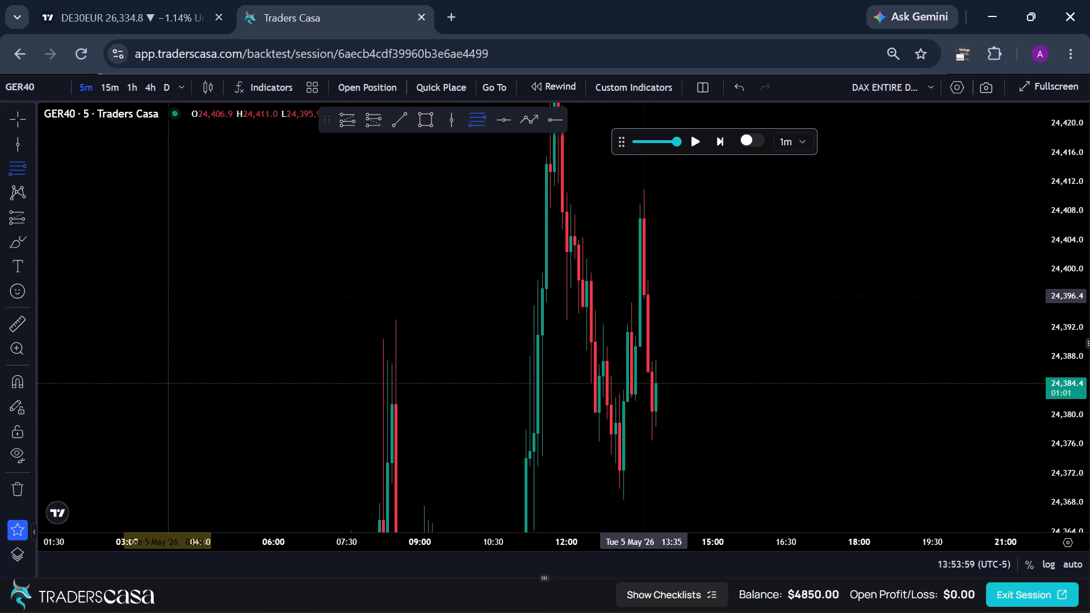
pyautogui.click(643, 296)
pyautogui.click(697, 440)
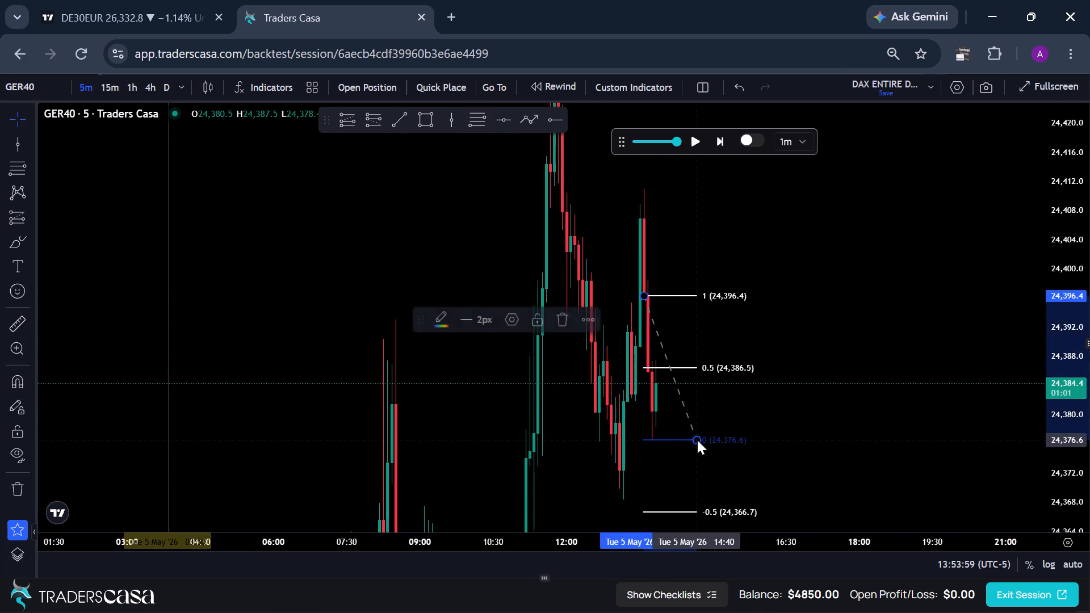
# Start a new GER40 trade and set its entry price to the Fib 0.5 level, 24386.5.
pyautogui.moveTo(656, 467); pyautogui.dragTo(912, 430)
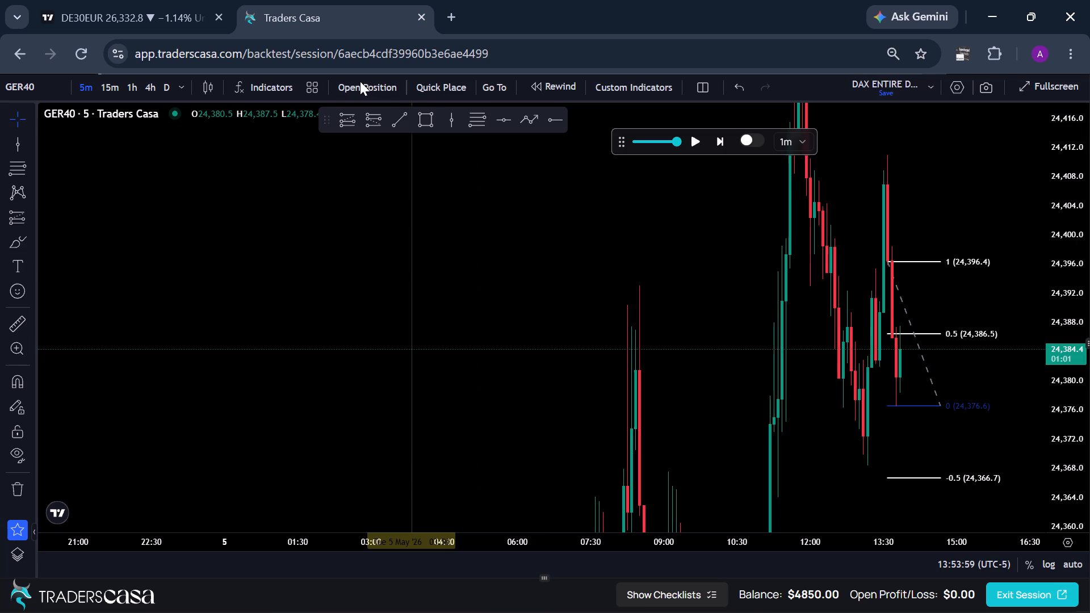
pyautogui.click(360, 81)
pyautogui.click(415, 251)
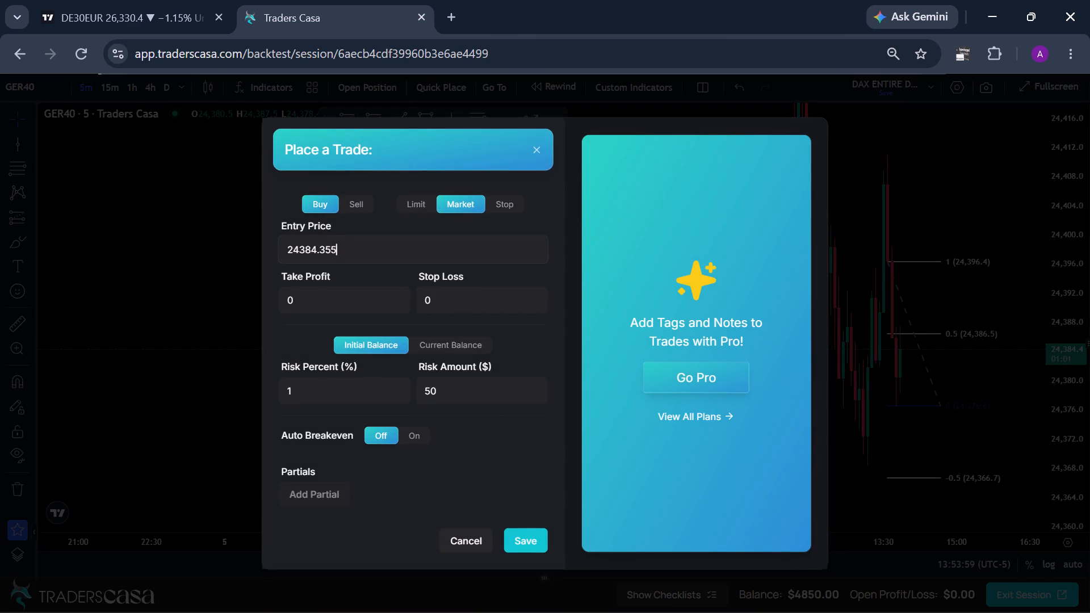
pyautogui.press('BackSpace')
pyautogui.press('BackSpace')
pyautogui.press('BackSpace')
pyautogui.press('BackSpace')
pyautogui.press('BackSpace')
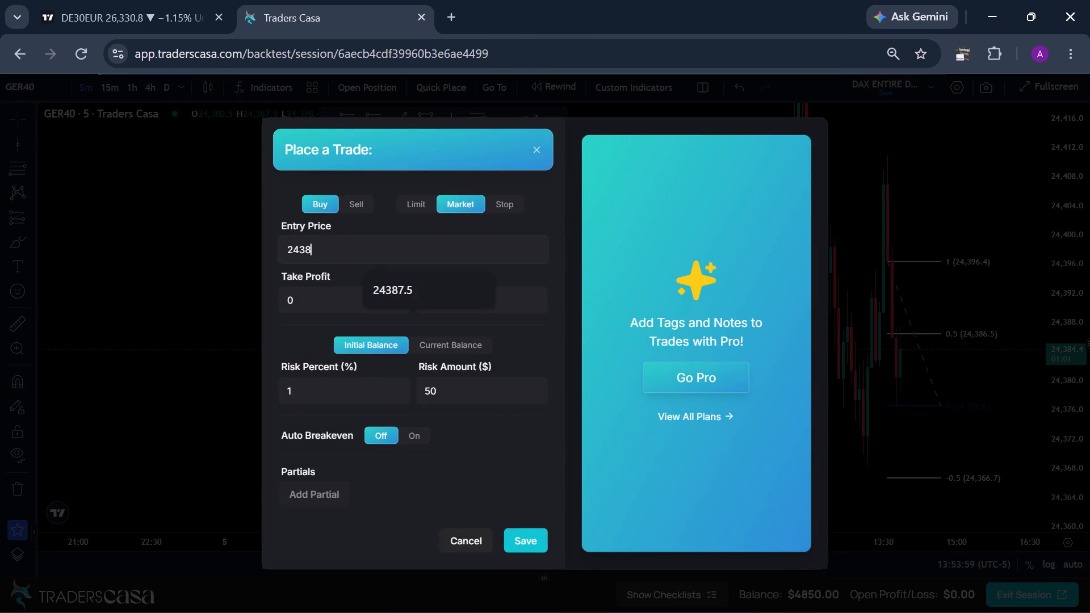
pyautogui.write('6.5')
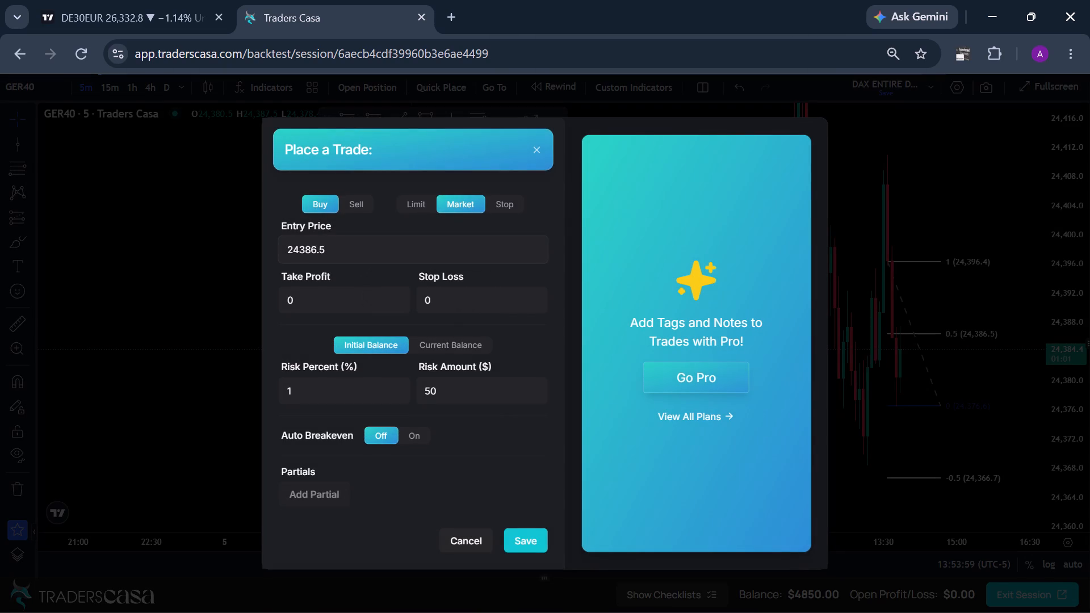
# Set the trade's take profit to 24366.7 and its stop loss to 24396.4, matching the Fib -0.5 and 1 levels.
pyautogui.click(362, 310)
pyautogui.write('24')
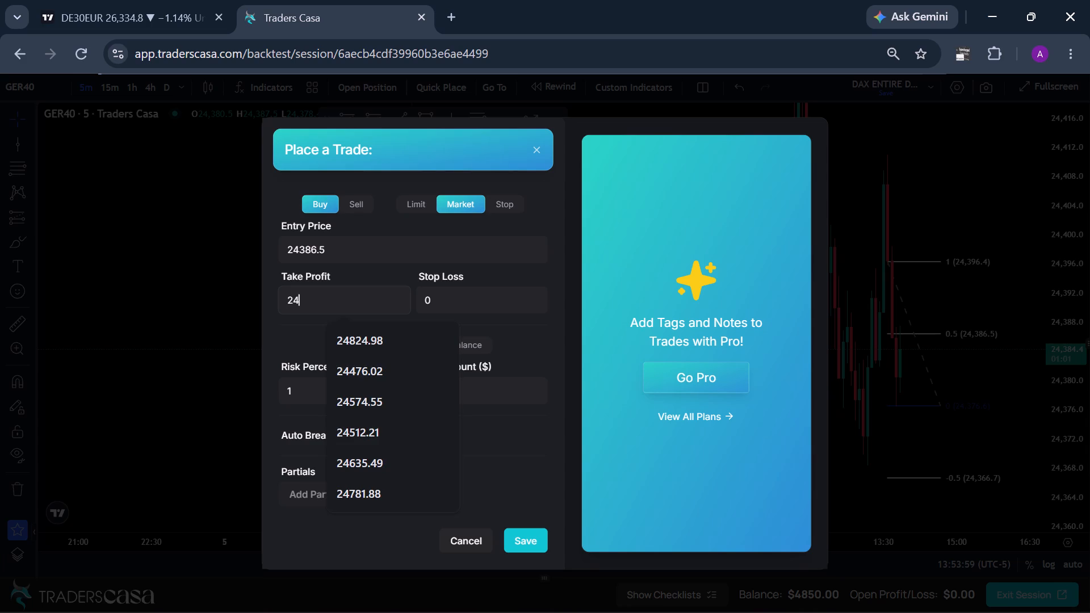
pyautogui.press('3')
pyautogui.write('66.')
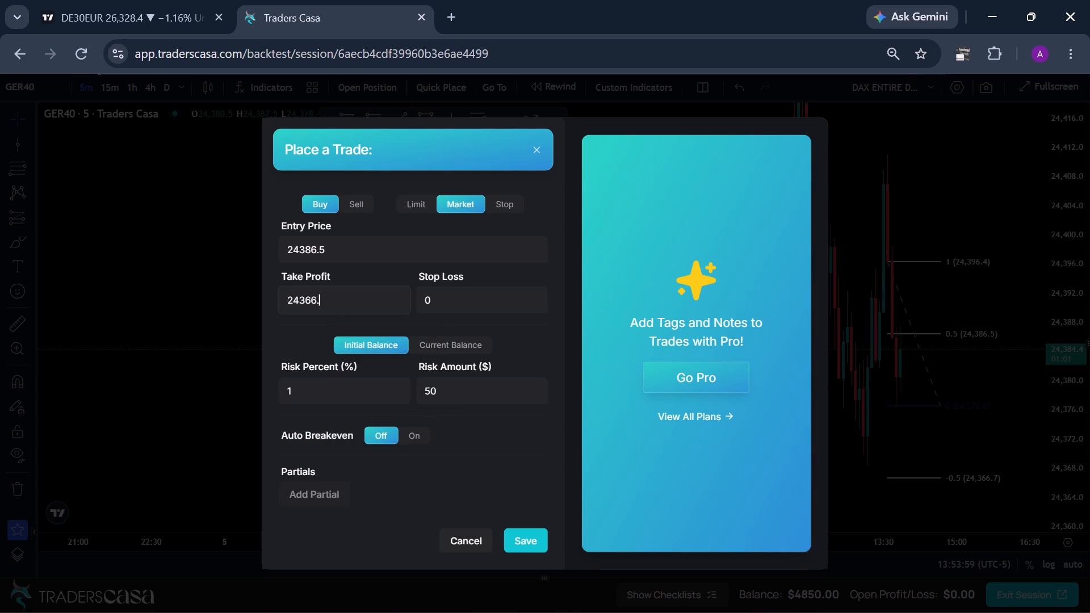
pyautogui.press('7')
pyautogui.click(472, 302)
pyautogui.write('24')
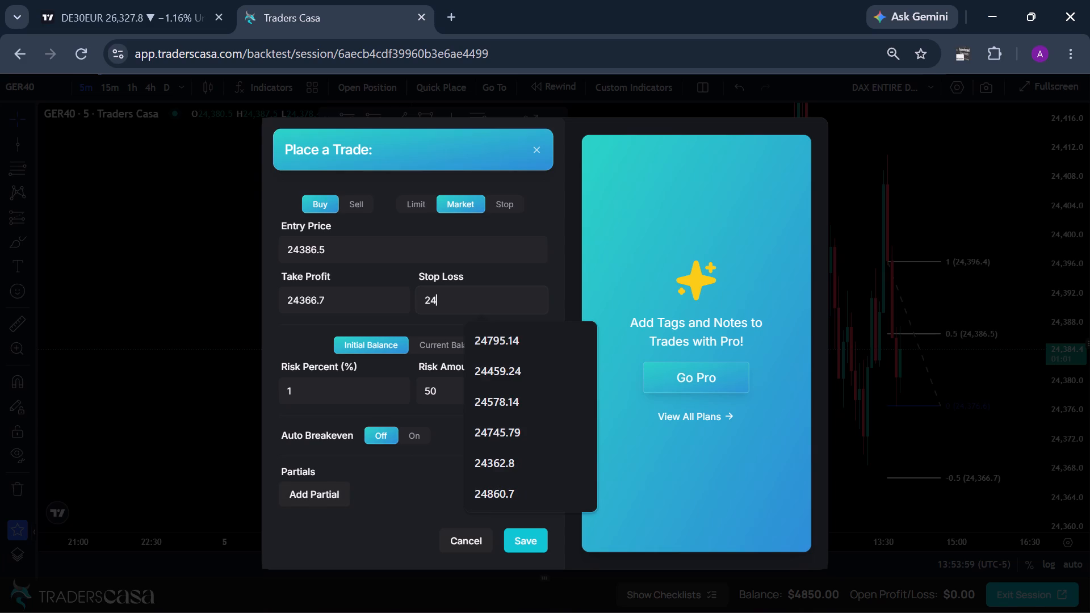
pyautogui.write('396')
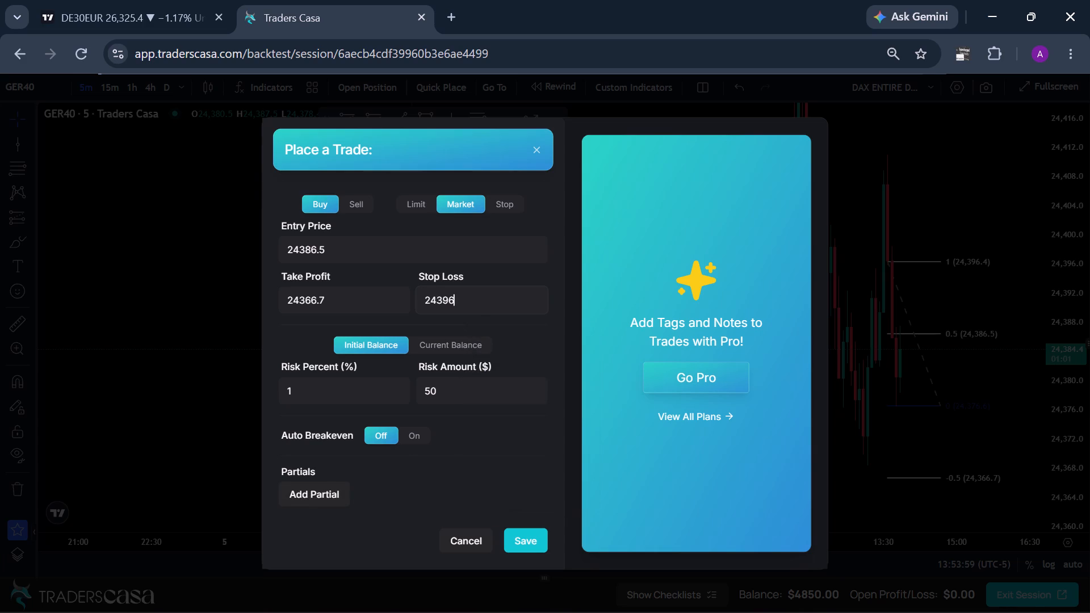
pyautogui.write('.4')
# Make the trade a sell limit order and place it.
pyautogui.click(363, 206)
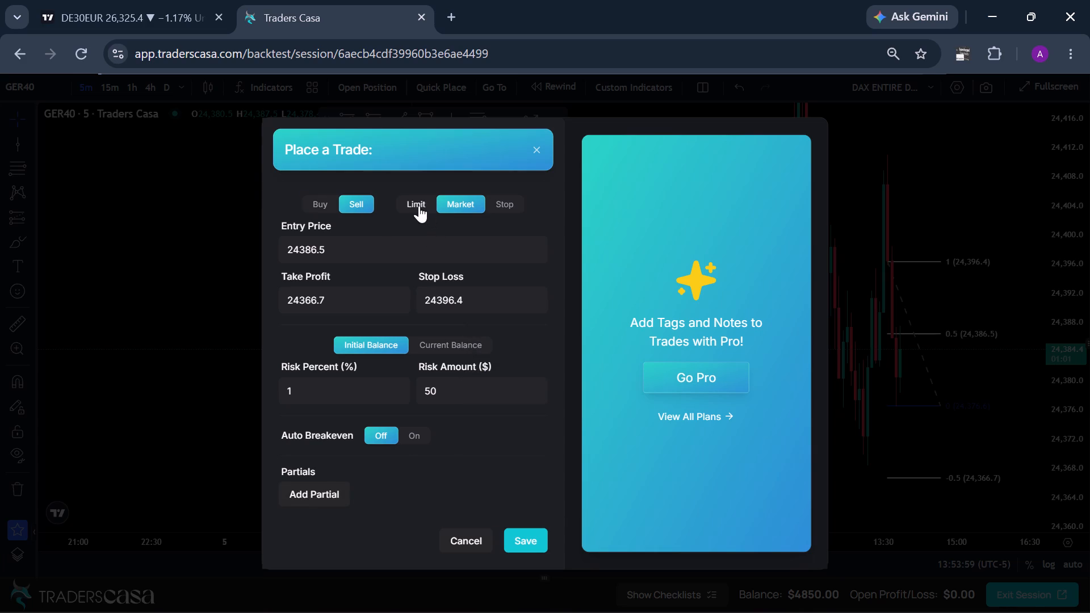
pyautogui.click(418, 203)
pyautogui.click(541, 530)
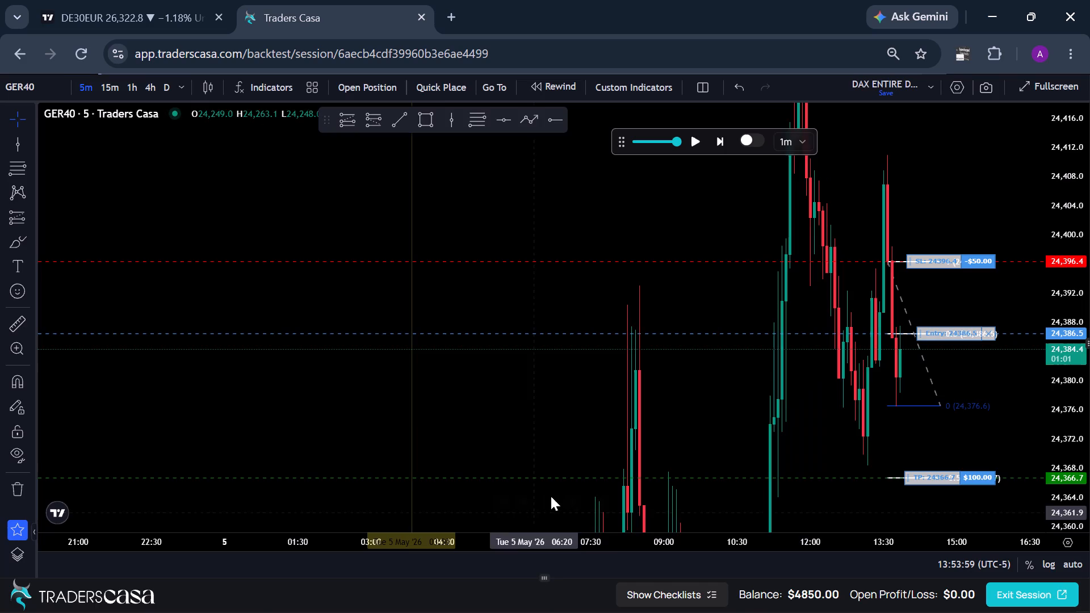
# Advance the replay in 1-minute steps to 14:06, until price reaches the sell order's entry.
pyautogui.click(722, 140)
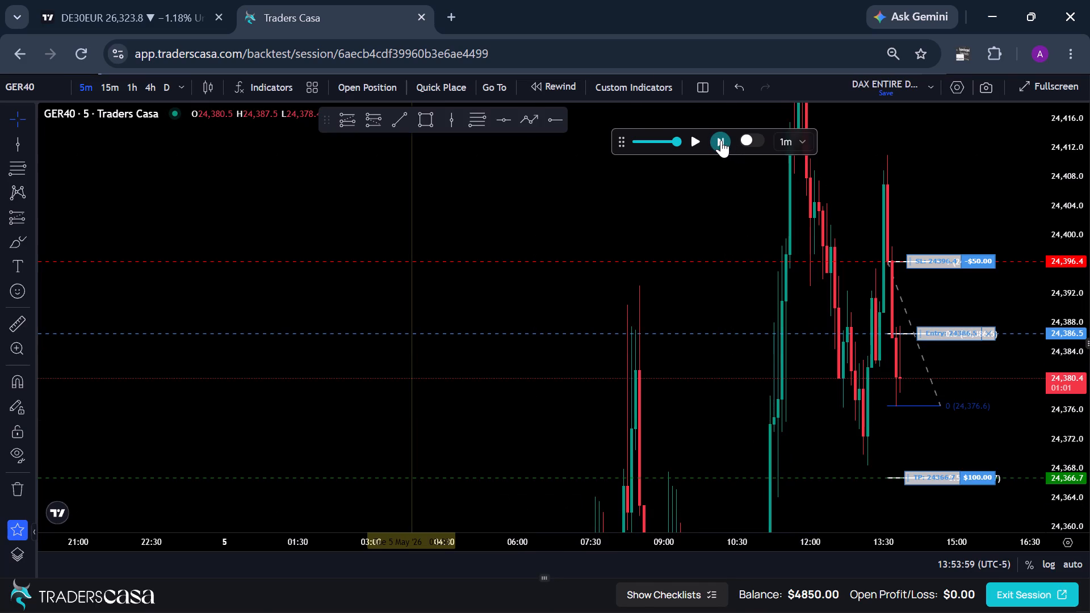
pyautogui.click(721, 140)
pyautogui.click(722, 140)
pyautogui.click(723, 140)
pyautogui.click(723, 140)
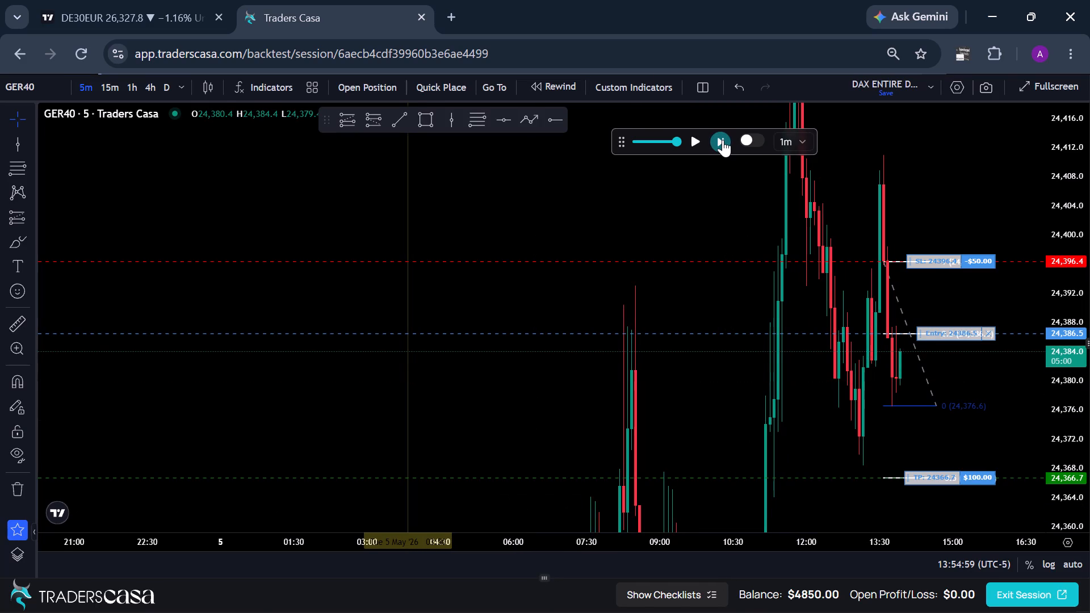
pyautogui.click(721, 141)
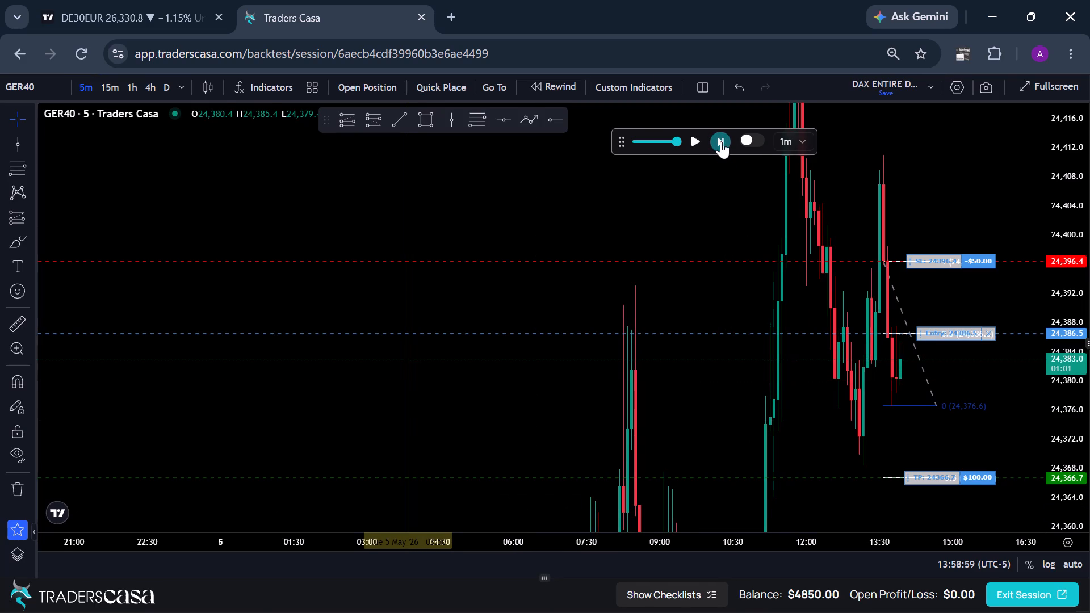
pyautogui.doubleClick(721, 141)
pyautogui.click(722, 141)
pyautogui.click(722, 141)
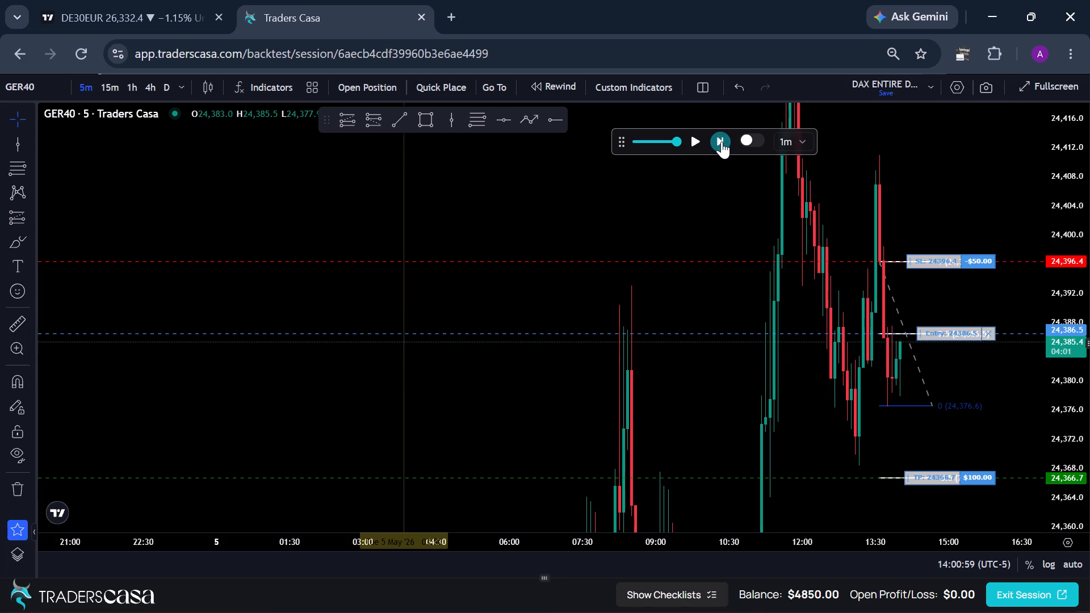
pyautogui.click(722, 141)
pyautogui.click(722, 141)
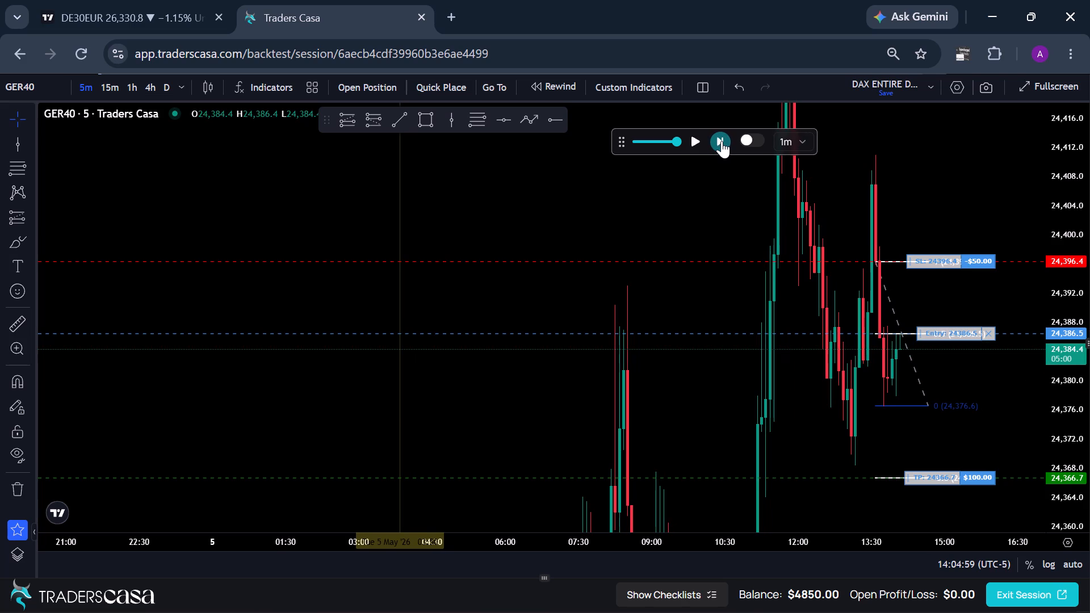
pyautogui.click(722, 141)
pyautogui.click(722, 141)
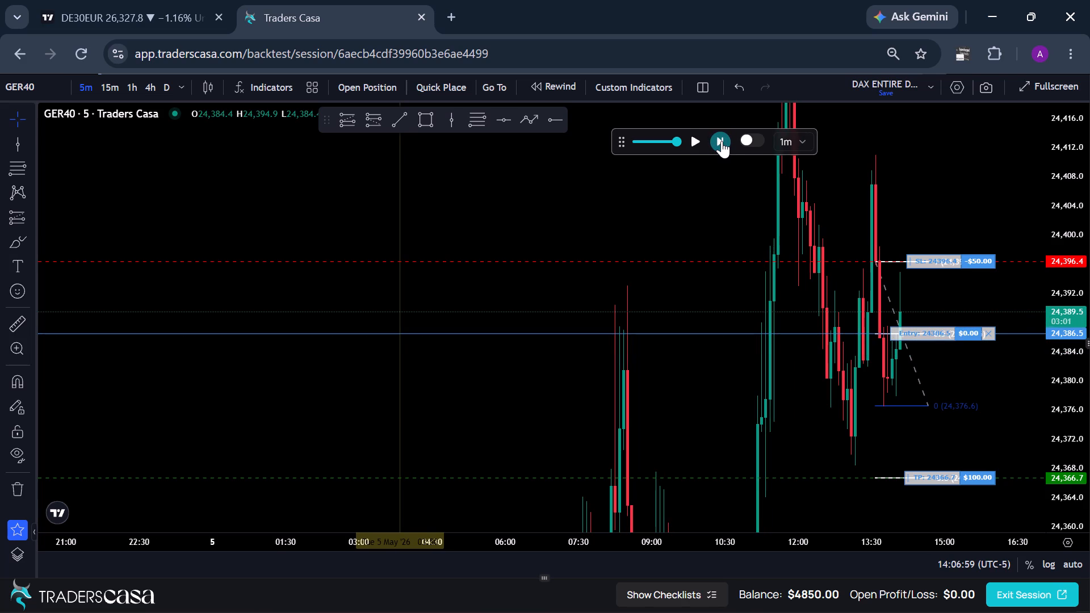
# Advance the replay in 1-minute steps to 14:18 to play out the open sell trade.
pyautogui.click(722, 141)
pyautogui.click(722, 141)
pyautogui.click(722, 141)
pyautogui.click(722, 141)
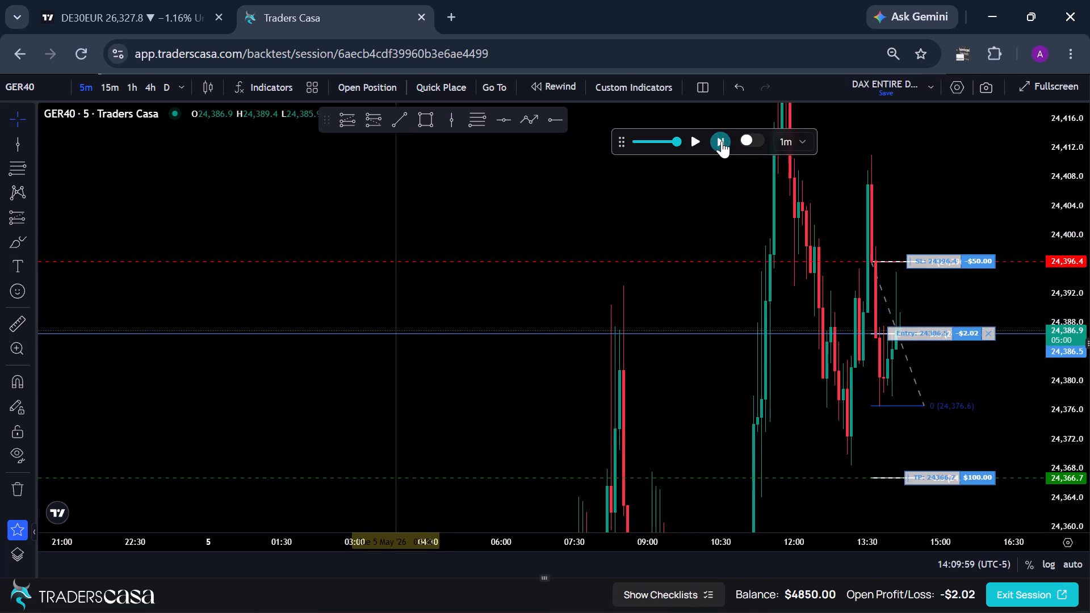
pyautogui.click(722, 141)
pyautogui.doubleClick(722, 141)
pyautogui.click(722, 141)
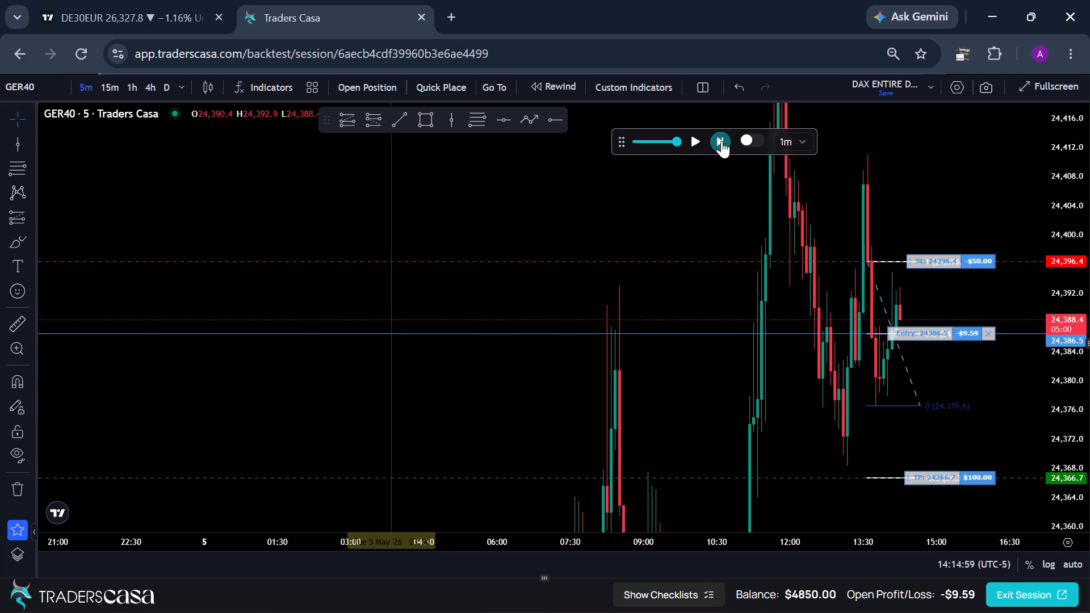
pyautogui.click(722, 141)
pyautogui.click(722, 141)
pyautogui.doubleClick(722, 141)
pyautogui.tripleClick(722, 141)
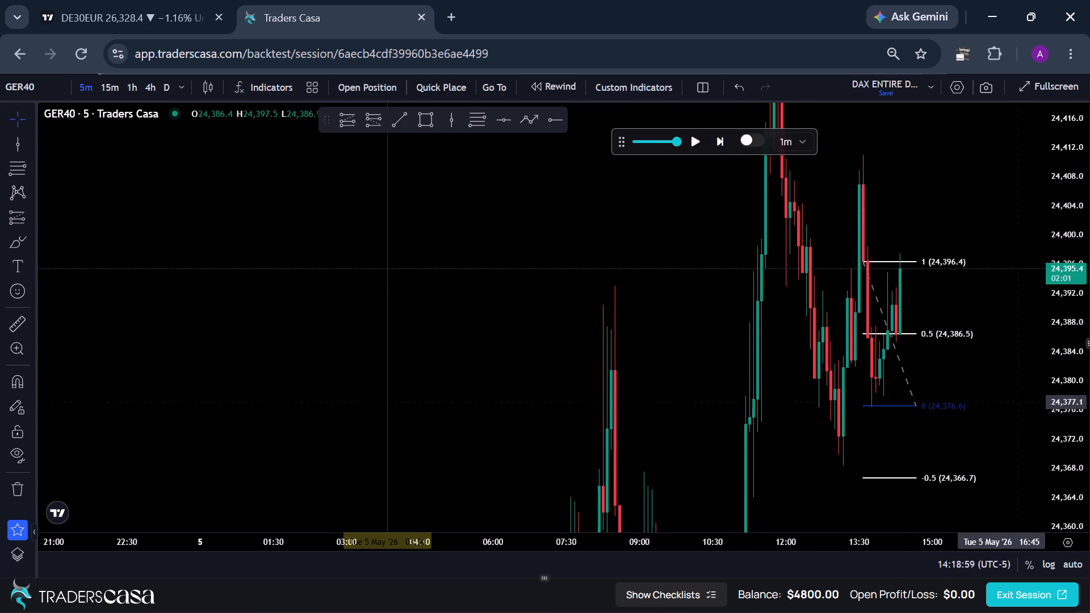
# Delete the Fib retracement left on the chart from the finished sell trade.
pyautogui.moveTo(1016, 402); pyautogui.dragTo(779, 357)
pyautogui.scroll(-3, 1064, 384)
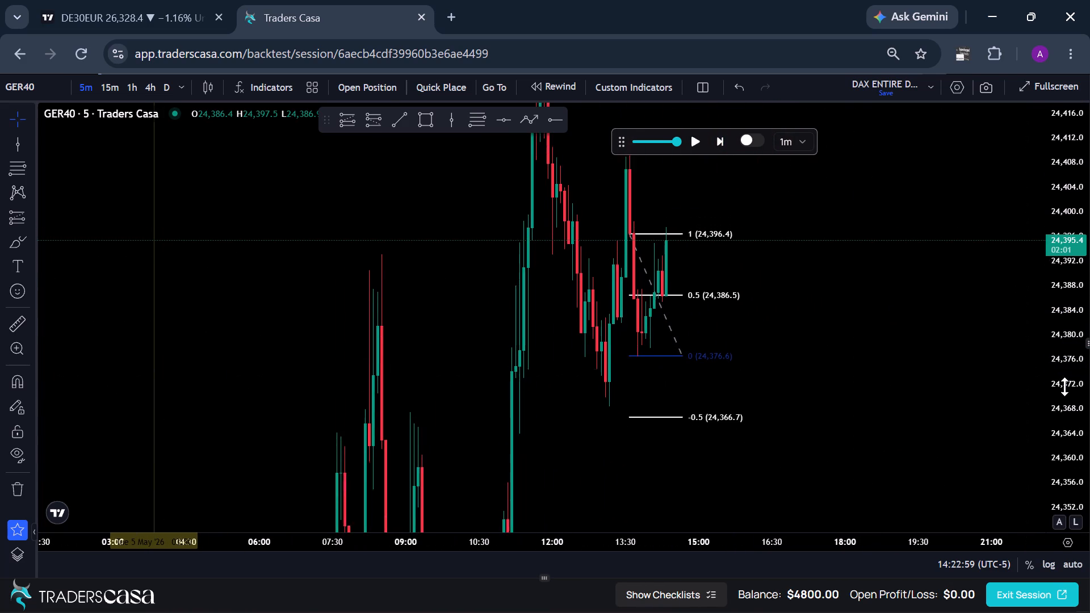
pyautogui.scroll(-2, 1064, 387)
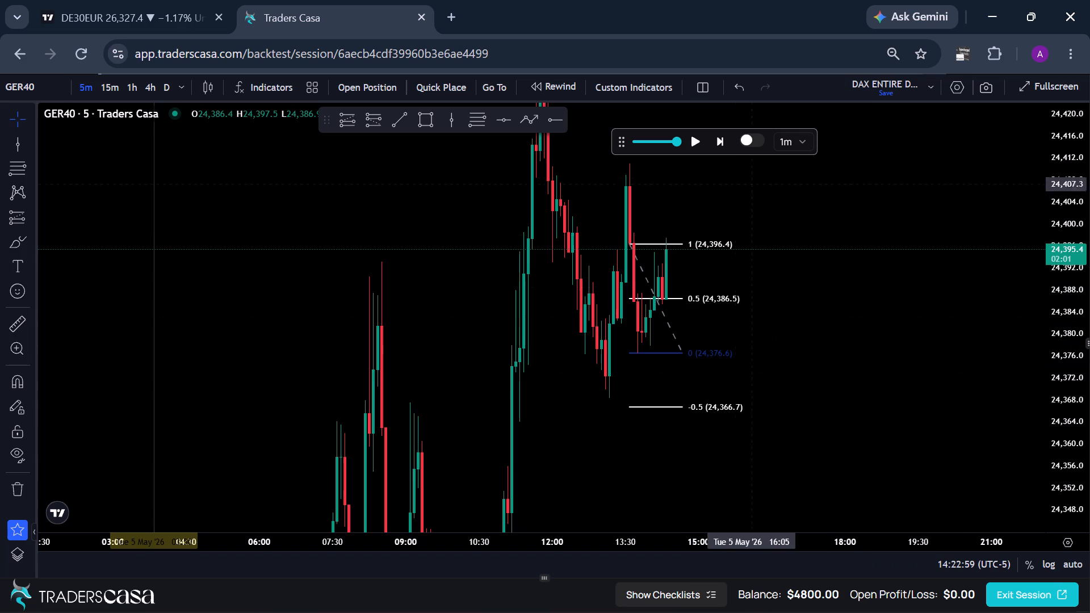
pyautogui.scroll(-5, 1071, 421)
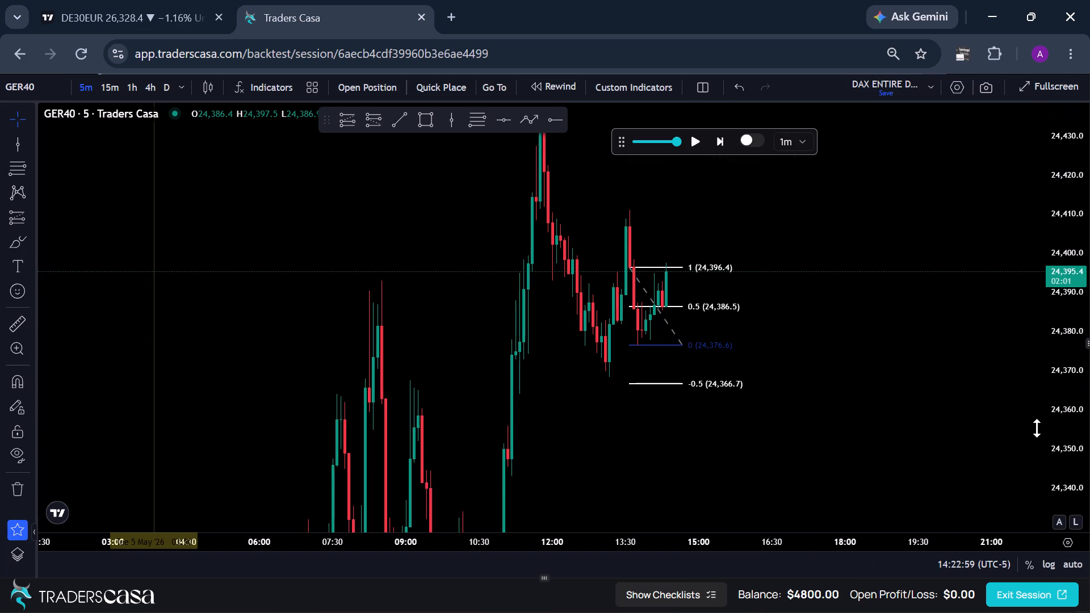
pyautogui.moveTo(963, 418); pyautogui.dragTo(910, 430)
pyautogui.click(648, 279)
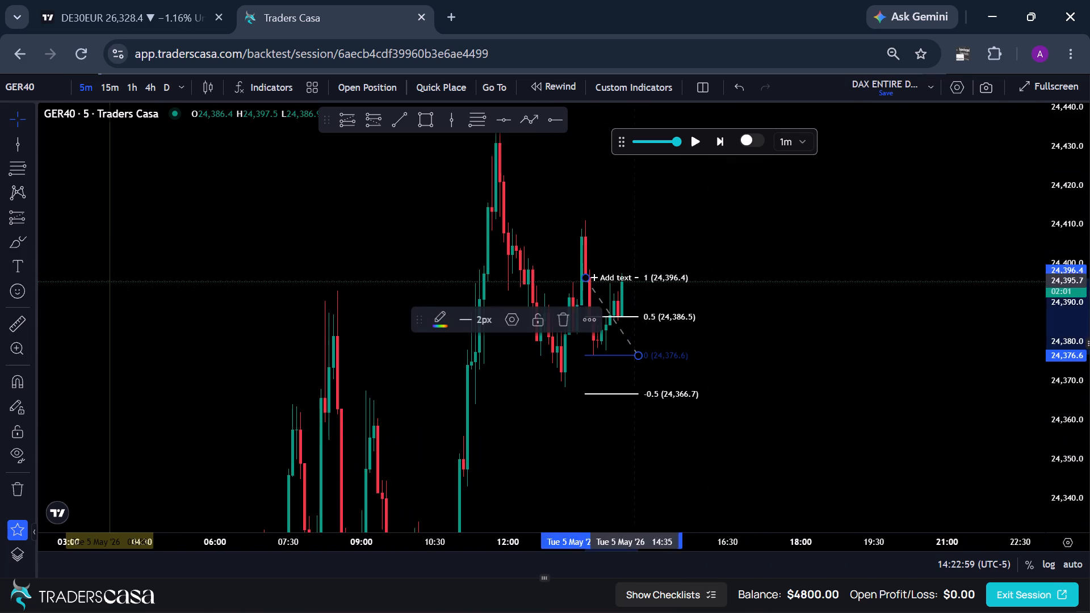
pyautogui.click(562, 316)
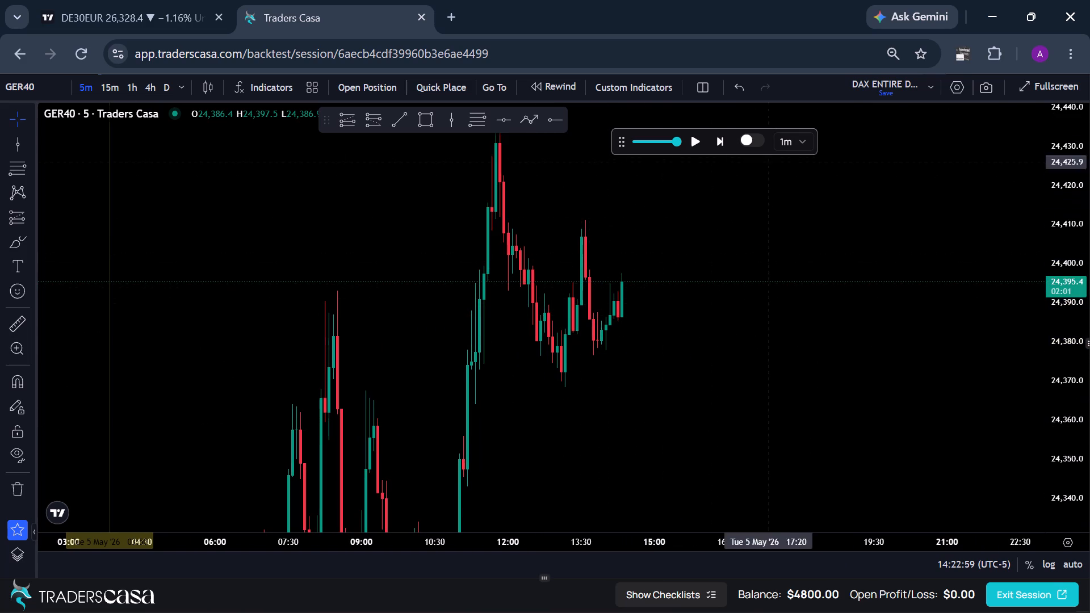
# Set the replay step to 5 minutes and play the chart forward to 03:17 on 6 May, pausing there.
pyautogui.click(793, 145)
pyautogui.click(794, 234)
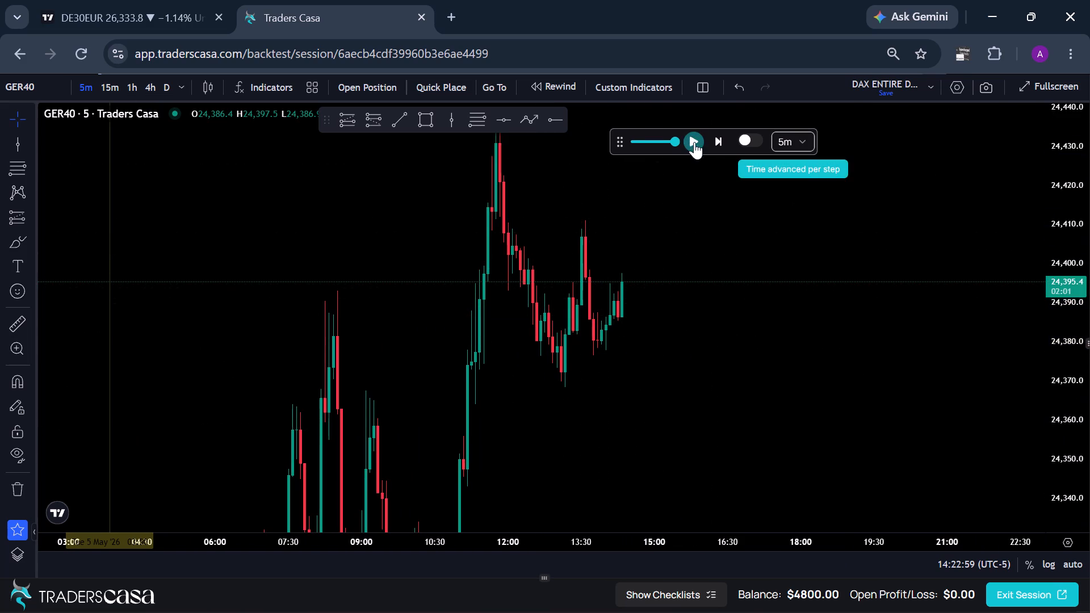
pyautogui.click(695, 142)
pyautogui.scroll(-5, 1083, 355)
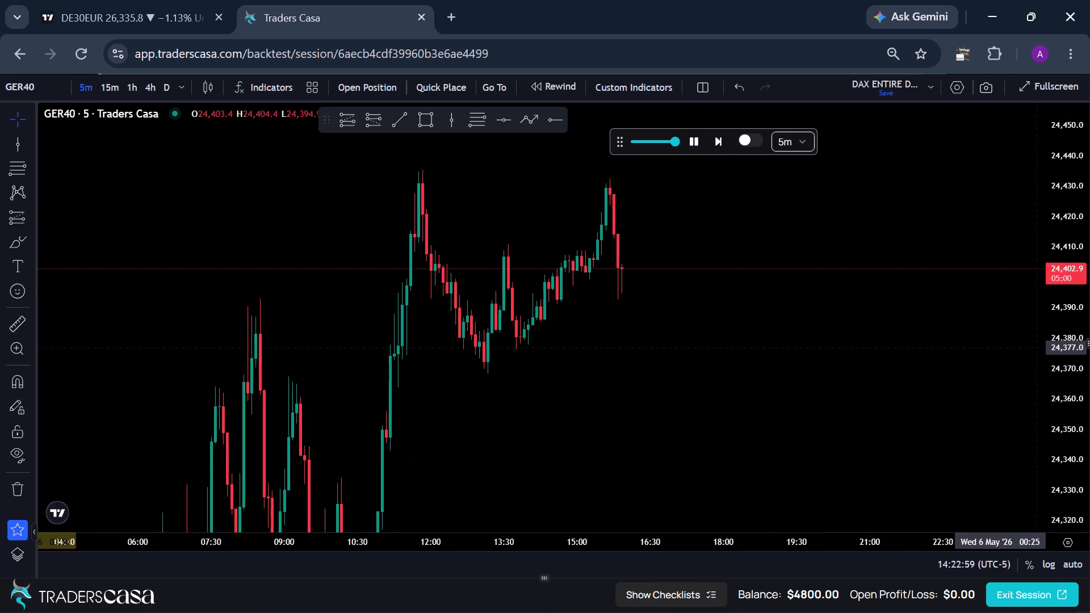
pyautogui.moveTo(694, 305); pyautogui.dragTo(727, 451)
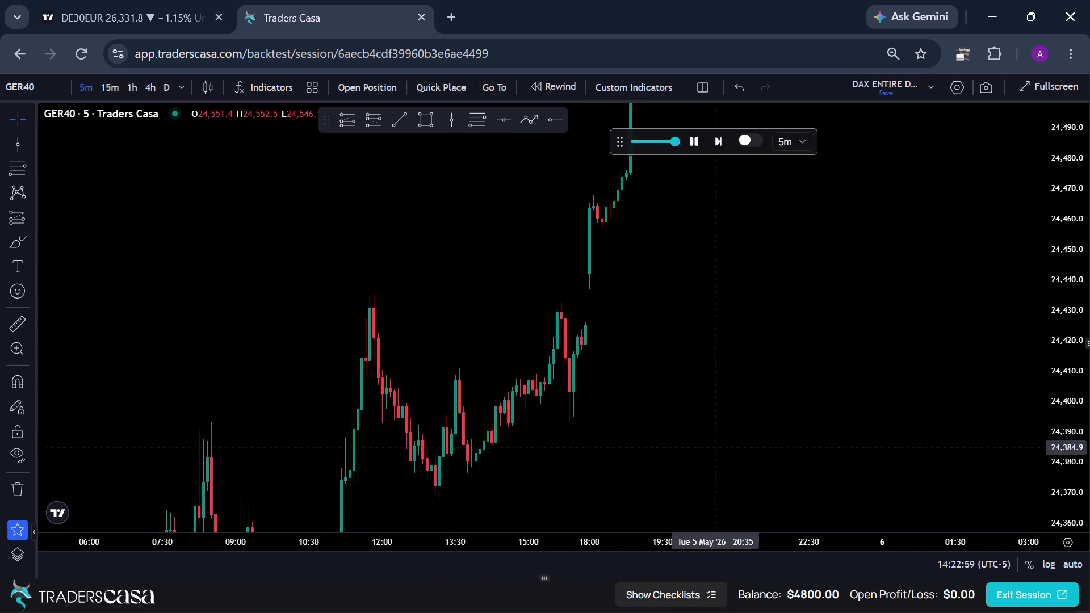
pyautogui.moveTo(718, 448); pyautogui.dragTo(767, 196)
pyautogui.moveTo(678, 376); pyautogui.dragTo(836, 380)
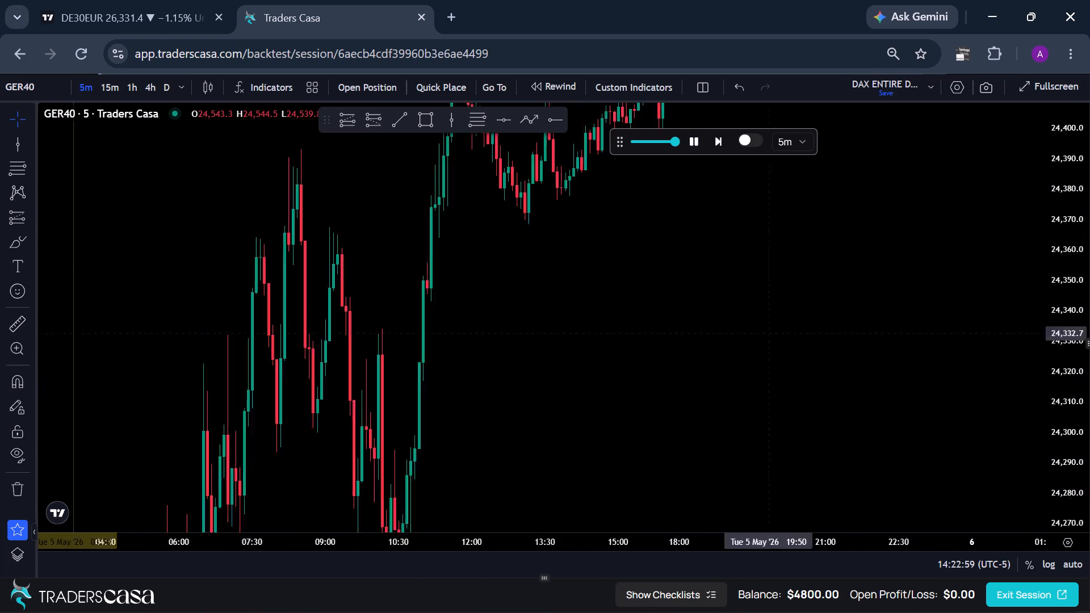
pyautogui.moveTo(836, 380); pyautogui.dragTo(836, 380)
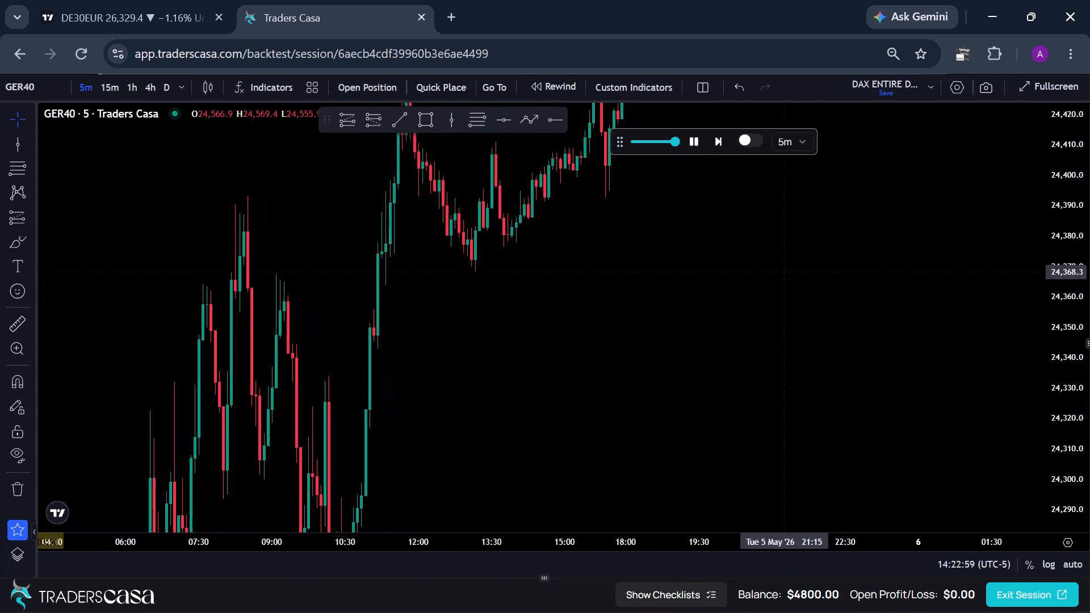
pyautogui.moveTo(784, 268); pyautogui.dragTo(726, 492)
pyautogui.moveTo(722, 296); pyautogui.dragTo(621, 455)
pyautogui.moveTo(666, 342); pyautogui.dragTo(683, 458)
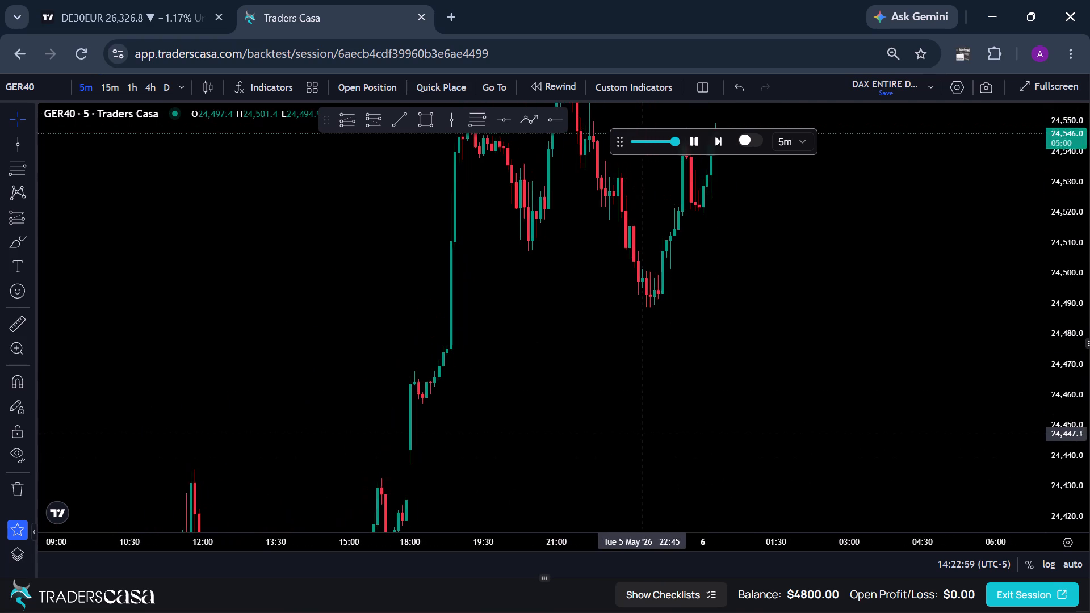
pyautogui.moveTo(757, 373); pyautogui.dragTo(693, 476)
pyautogui.moveTo(737, 295); pyautogui.dragTo(702, 400)
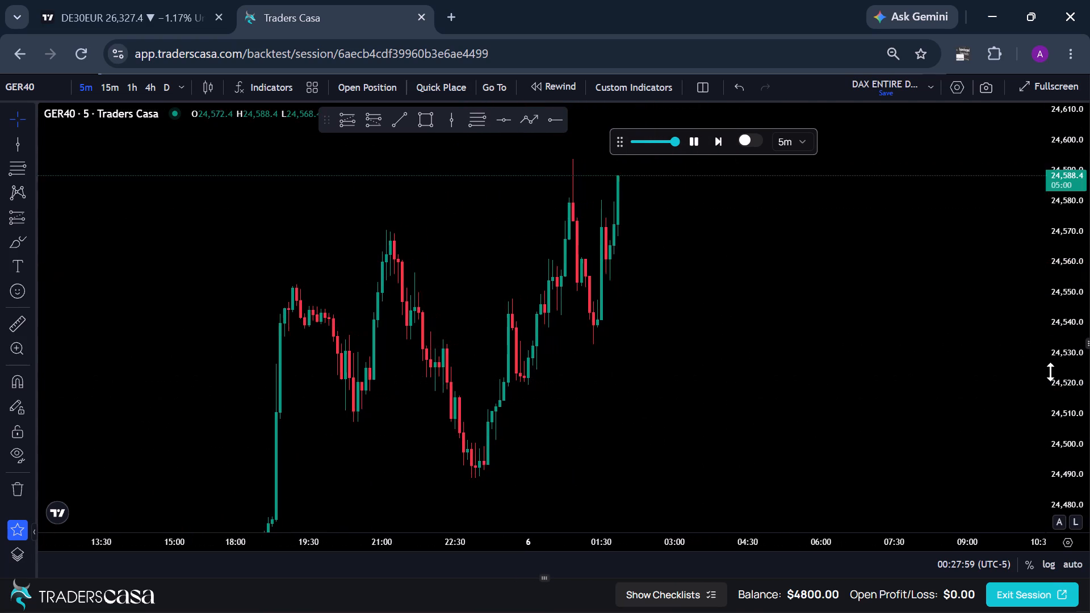
pyautogui.scroll(-5, 1054, 376)
pyautogui.click(693, 144)
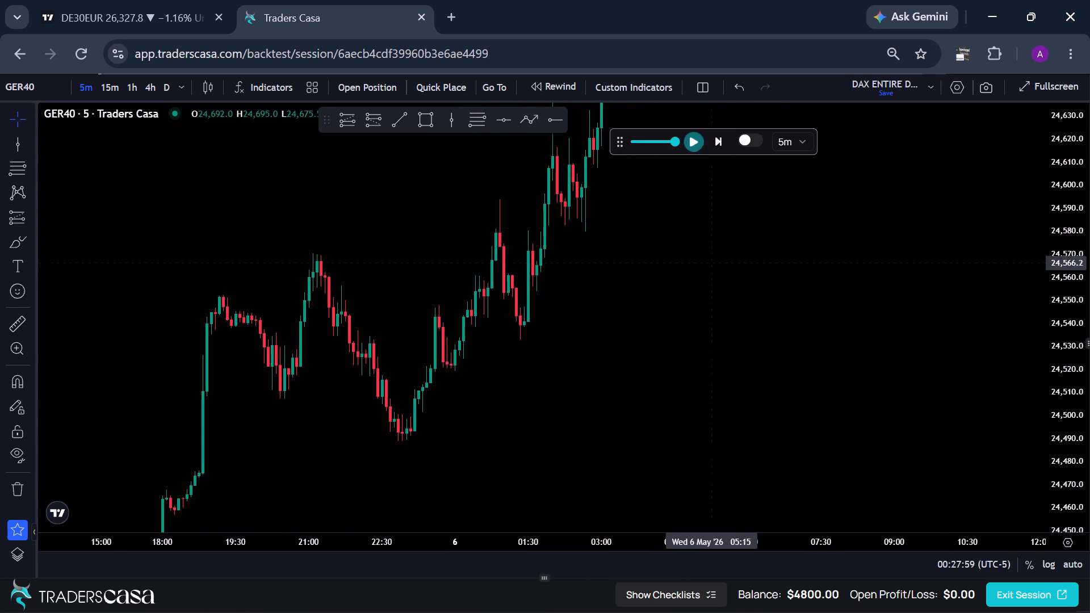
# Advance the replay in 5-minute steps to 05:02 on 6 May, following the rally.
pyautogui.moveTo(716, 278); pyautogui.dragTo(660, 350)
pyautogui.moveTo(701, 267); pyautogui.dragTo(681, 371)
pyautogui.moveTo(613, 282); pyautogui.dragTo(594, 359)
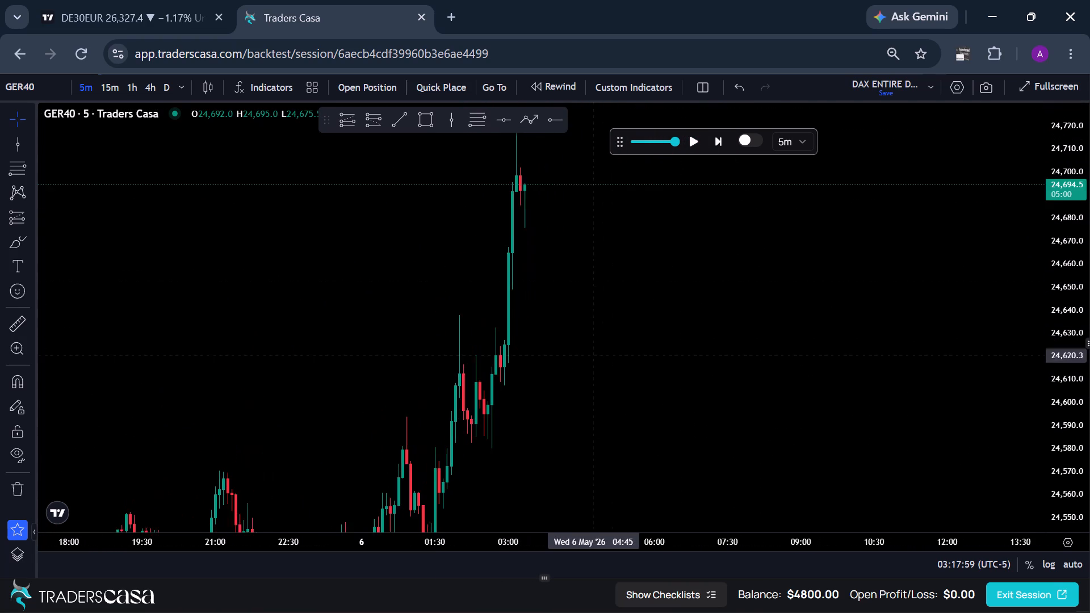
pyautogui.moveTo(594, 359); pyautogui.dragTo(593, 359)
pyautogui.tripleClick(715, 143)
pyautogui.tripleClick(715, 144)
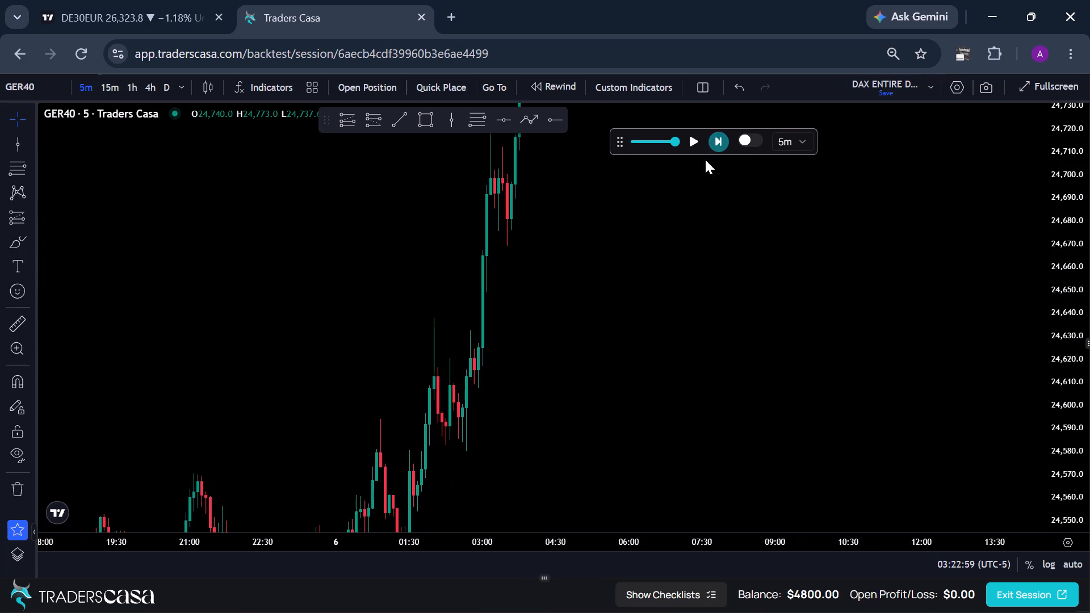
pyautogui.moveTo(573, 242); pyautogui.dragTo(603, 339)
pyautogui.click(722, 142)
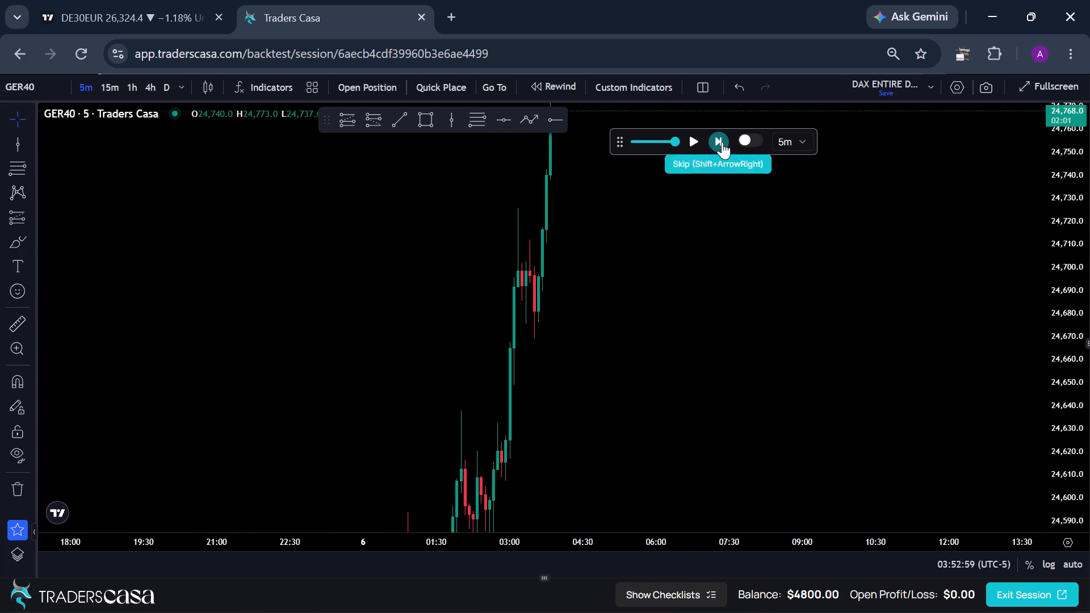
pyautogui.moveTo(667, 234); pyautogui.dragTo(640, 384)
pyautogui.tripleClick(714, 146)
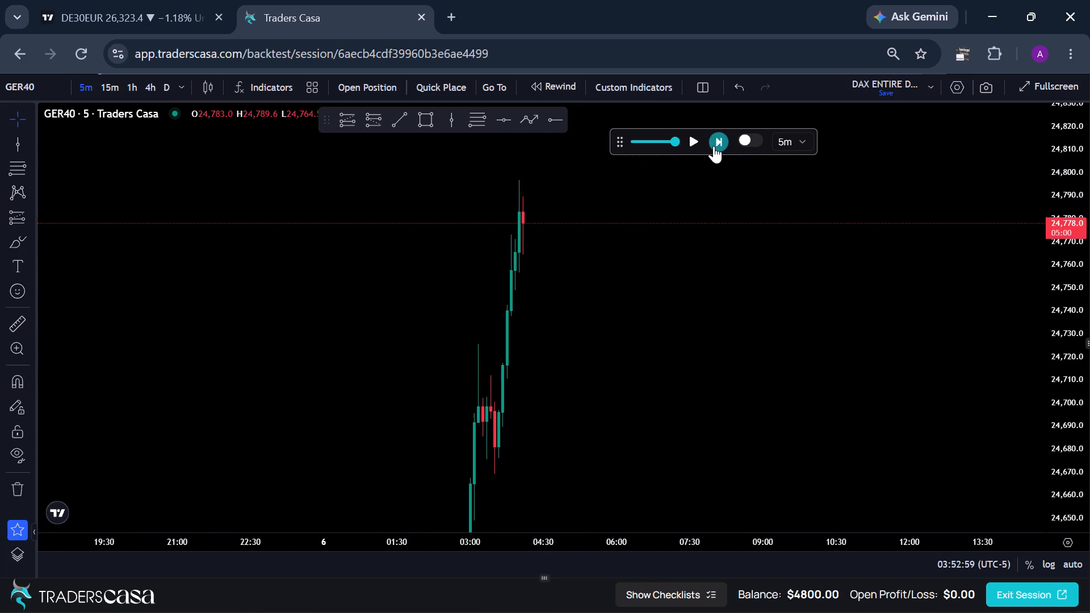
pyautogui.tripleClick(714, 146)
pyautogui.tripleClick(714, 146)
pyautogui.click(714, 146)
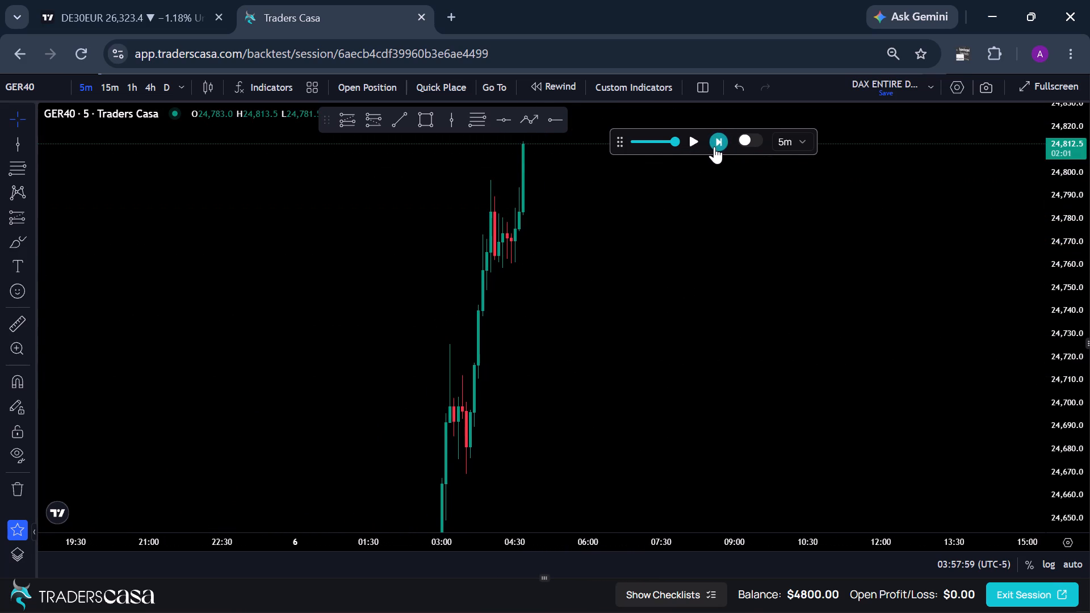
pyautogui.tripleClick(714, 146)
pyautogui.moveTo(644, 241); pyautogui.dragTo(676, 448)
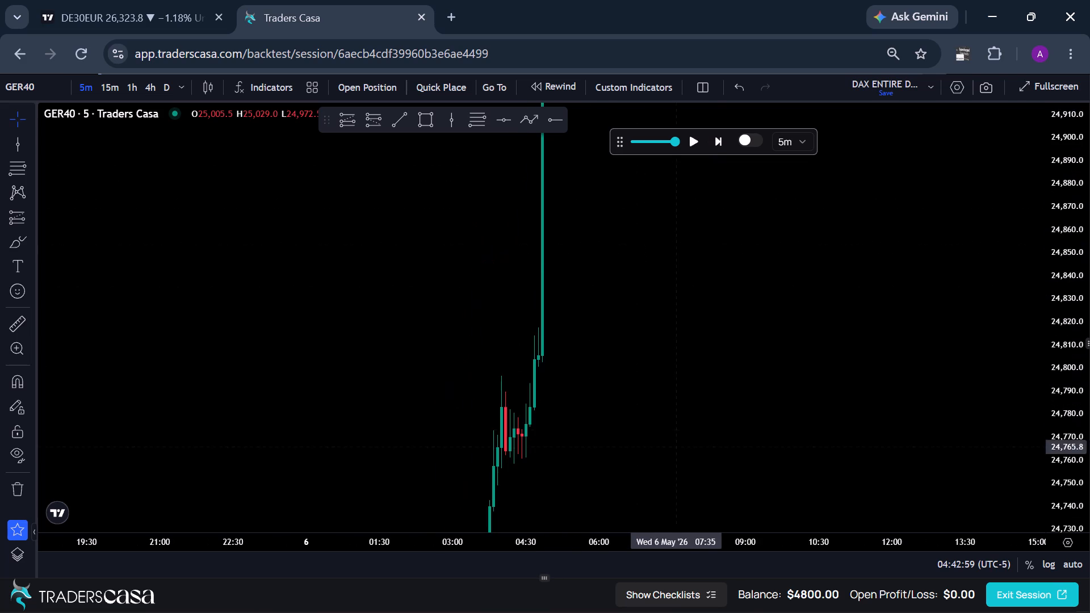
pyautogui.moveTo(686, 224); pyautogui.dragTo(702, 482)
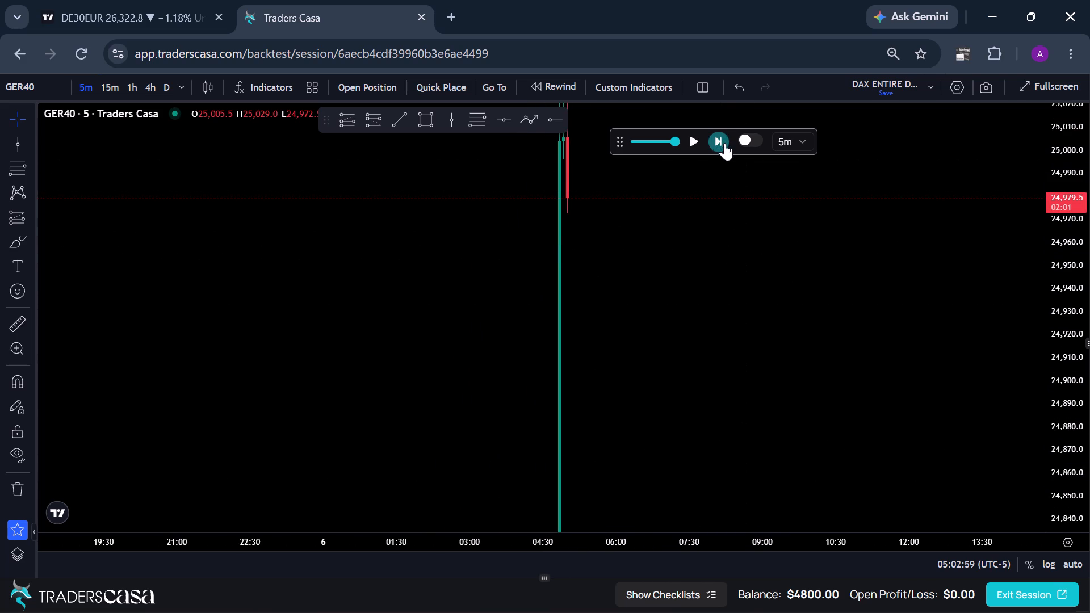
# Advance the replay in 5-minute steps to 05:47 on 6 May.
pyautogui.tripleClick(723, 141)
pyautogui.click(725, 143)
pyautogui.doubleClick(724, 141)
pyautogui.click(724, 141)
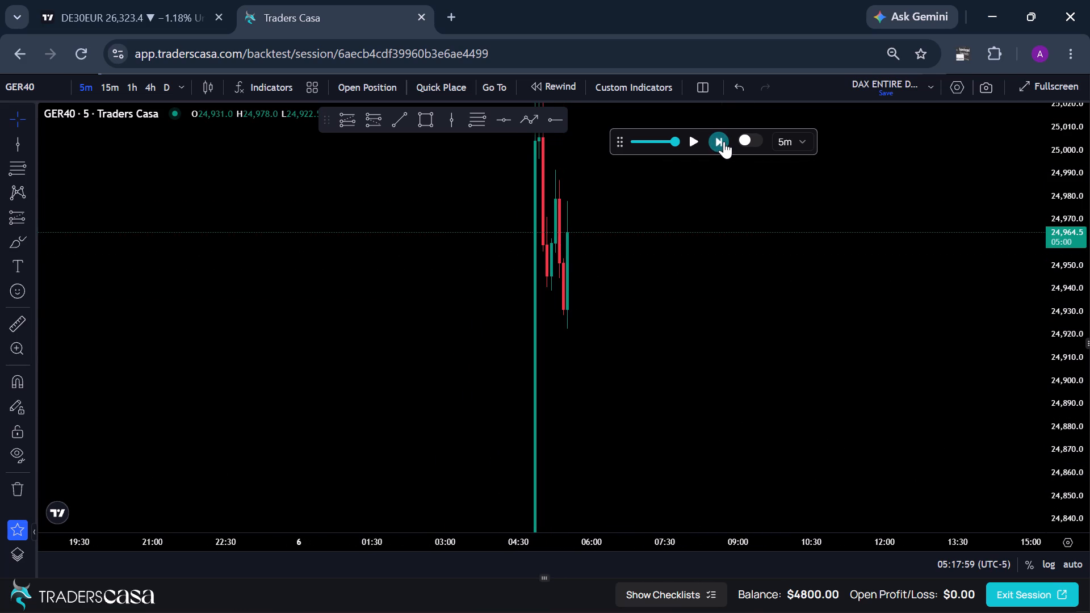
pyautogui.click(724, 141)
pyautogui.click(724, 141)
pyautogui.moveTo(670, 278); pyautogui.dragTo(713, 432)
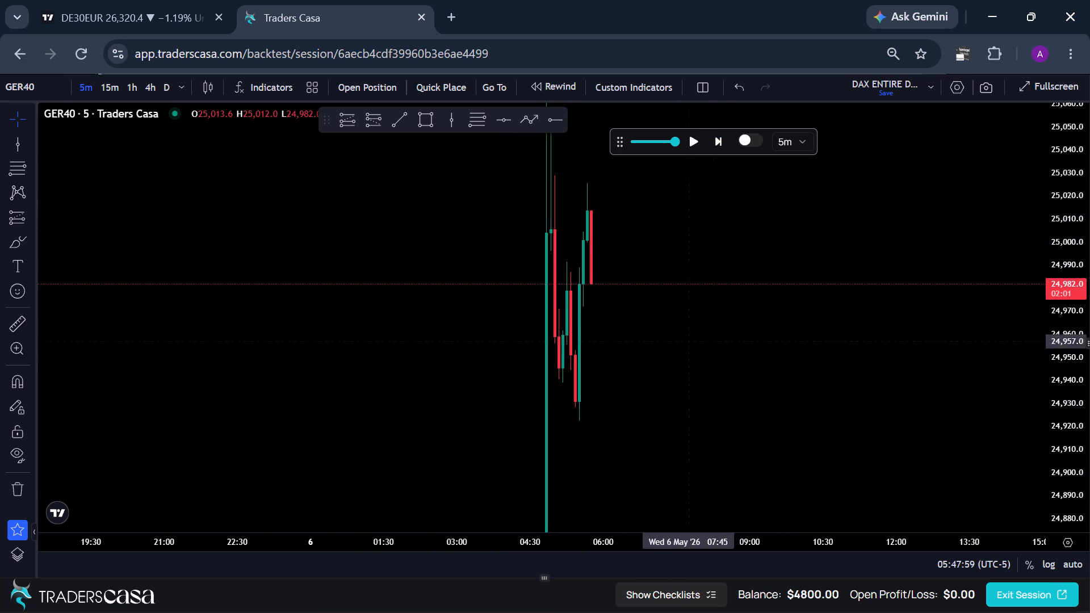
# Advance the replay in 5-minute steps to 07:52 on 6 May, following price until it drops from the session high.
pyautogui.click(720, 139)
pyautogui.click(720, 139)
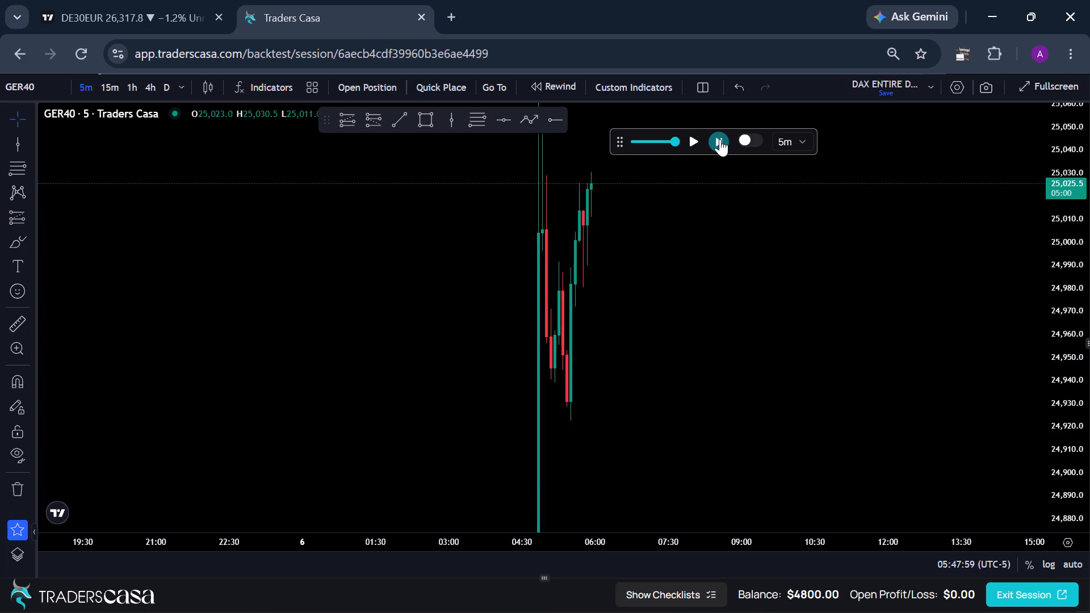
pyautogui.click(720, 139)
pyautogui.doubleClick(720, 139)
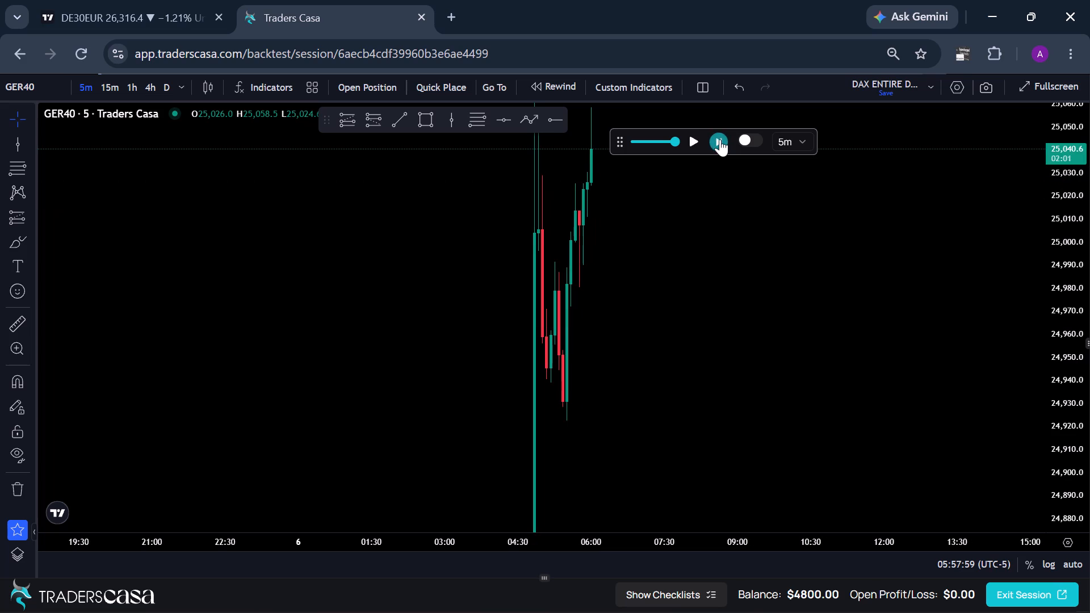
pyautogui.click(720, 139)
pyautogui.tripleClick(720, 140)
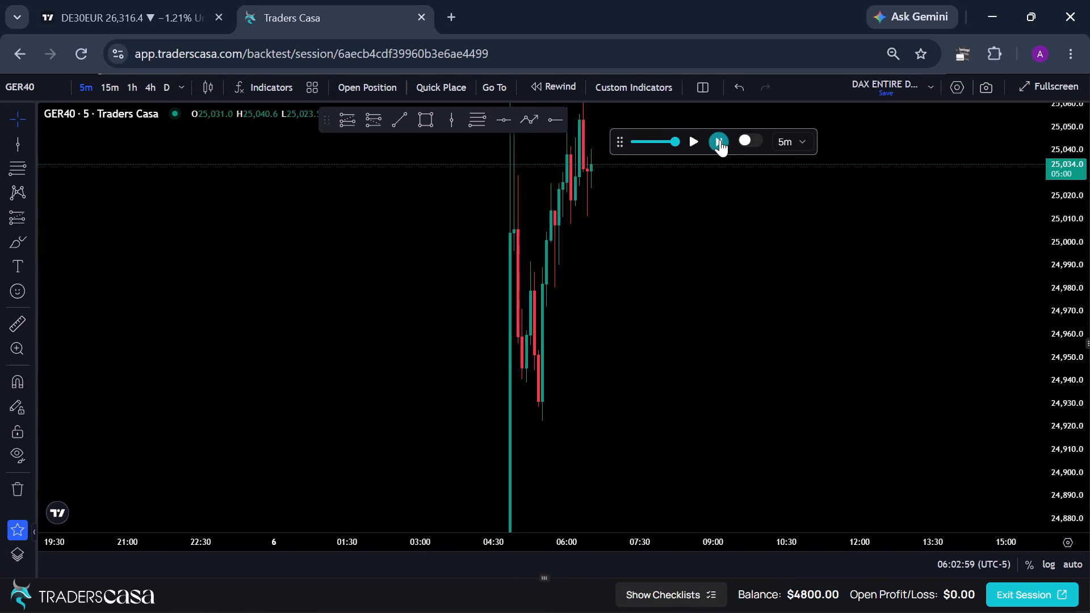
pyautogui.click(720, 140)
pyautogui.tripleClick(720, 140)
pyautogui.moveTo(678, 297); pyautogui.dragTo(663, 416)
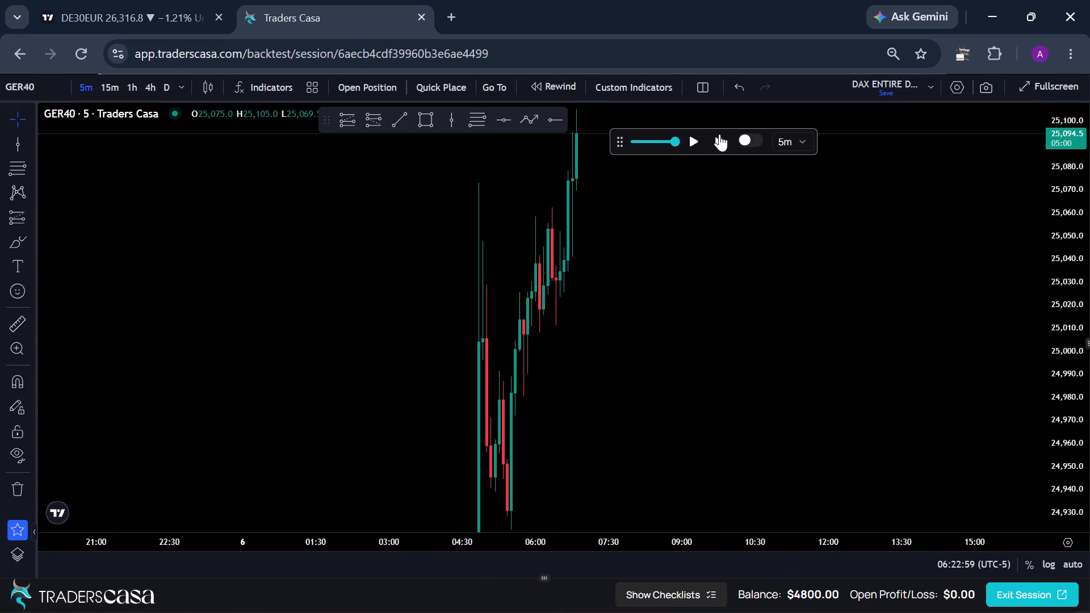
pyautogui.tripleClick(726, 145)
pyautogui.click(726, 145)
pyautogui.moveTo(629, 238); pyautogui.dragTo(639, 385)
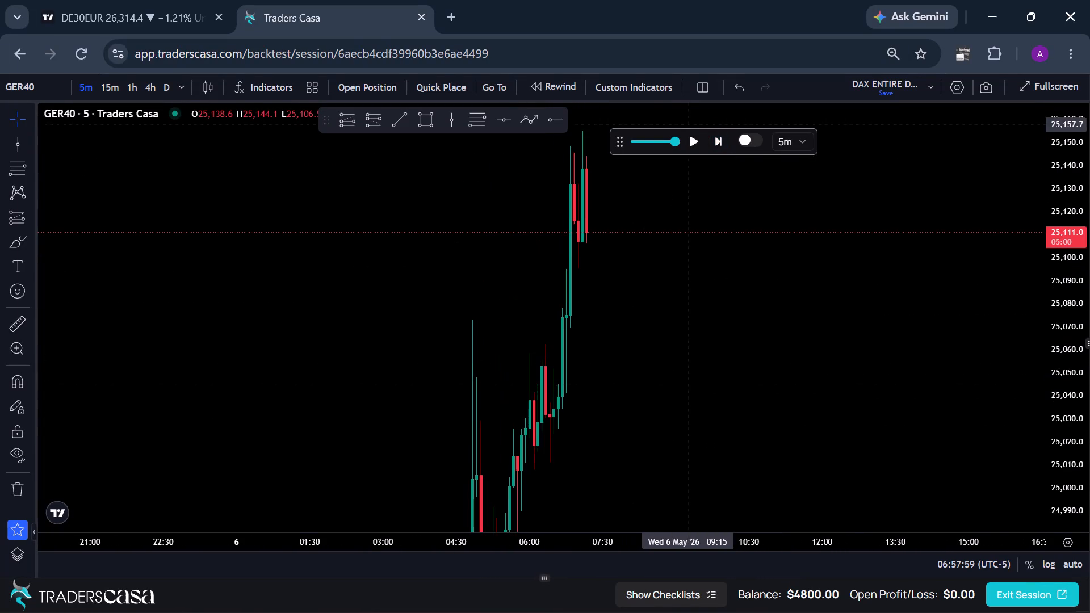
pyautogui.doubleClick(722, 140)
pyautogui.doubleClick(723, 144)
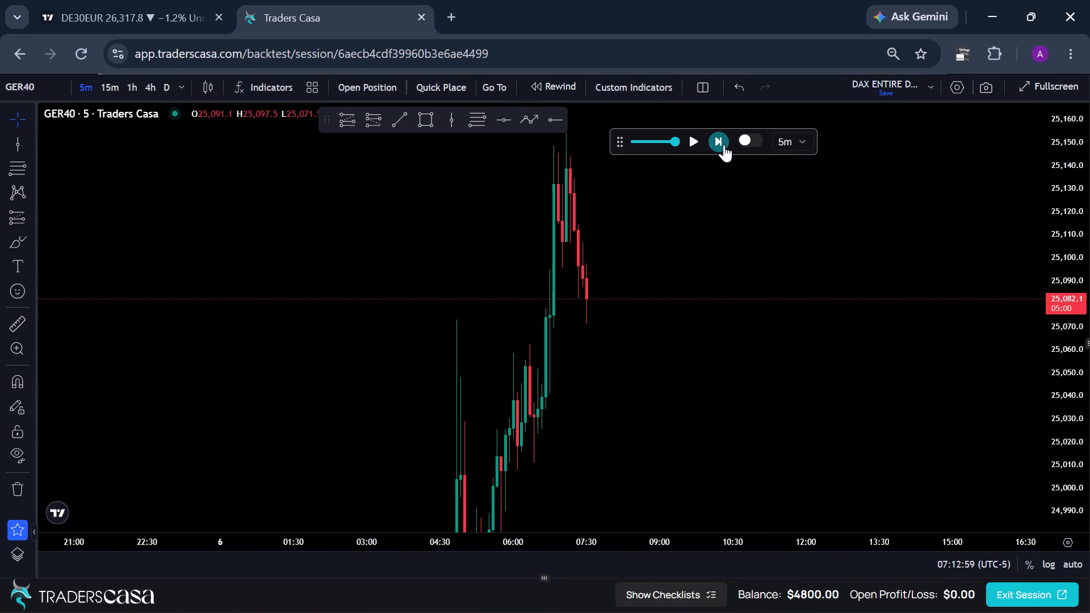
pyautogui.click(724, 145)
pyautogui.doubleClick(724, 145)
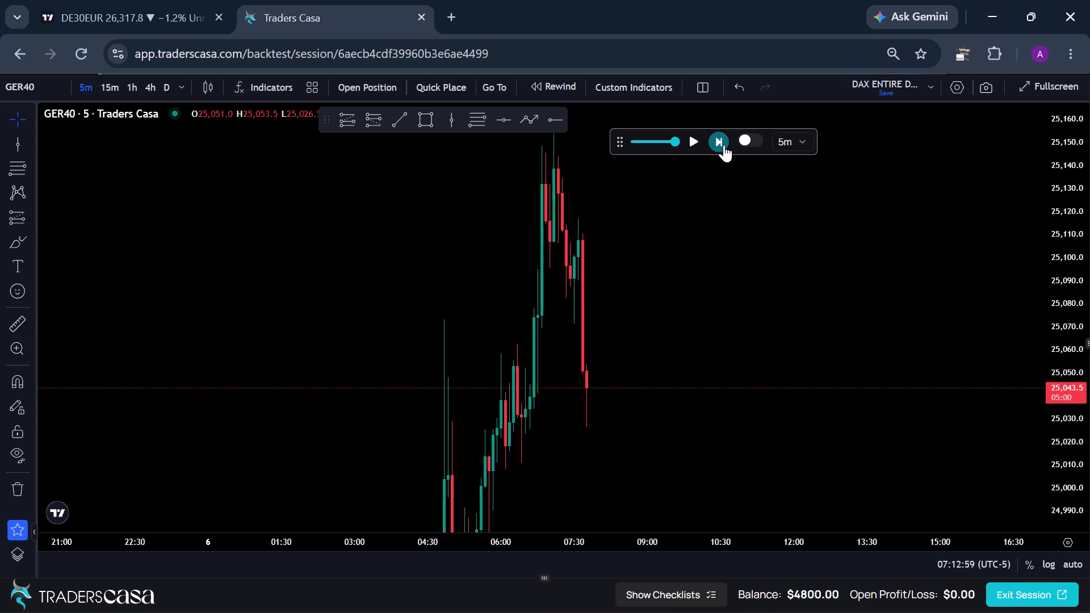
pyautogui.click(724, 145)
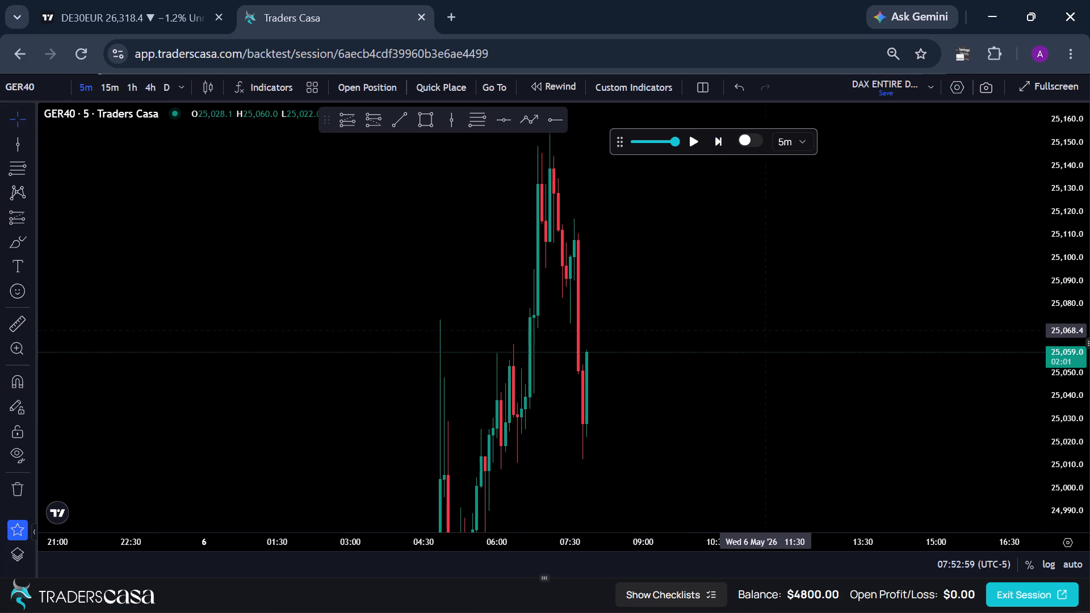
# Draw a Fib retracement over the latest drop, from about 25,091.2 at level 1 to about 25,012.6 at level 0.
pyautogui.moveTo(763, 331); pyautogui.dragTo(747, 279)
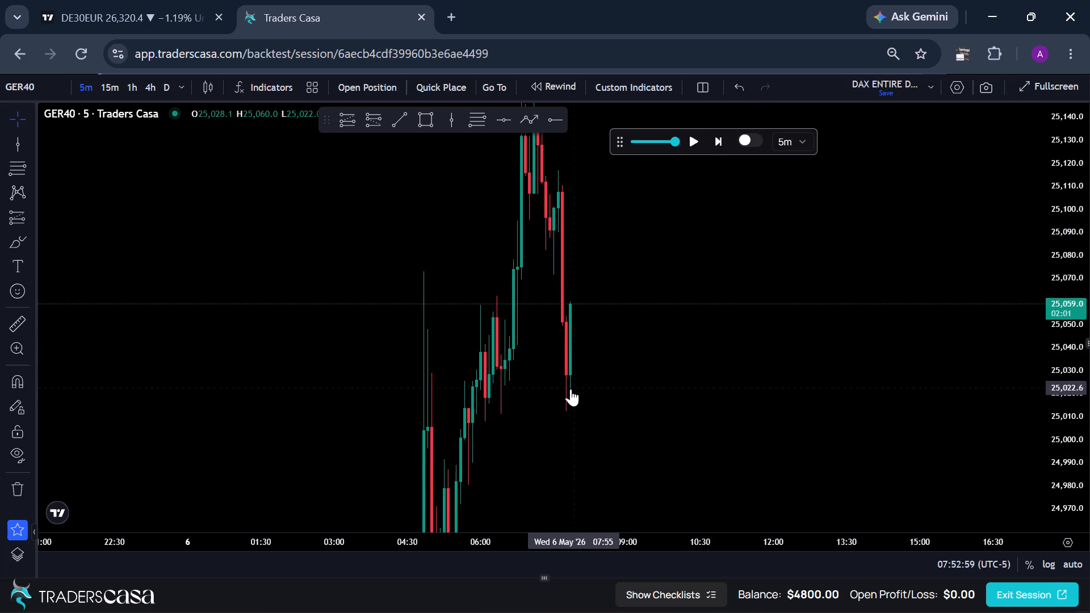
pyautogui.click(484, 123)
pyautogui.click(559, 230)
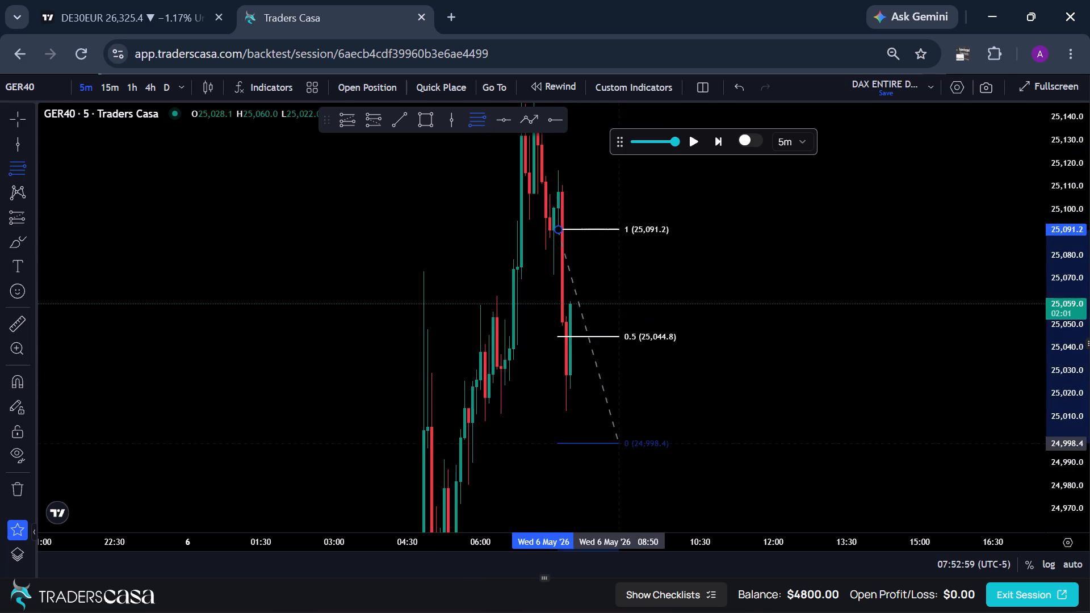
pyautogui.click(613, 411)
pyautogui.moveTo(583, 456); pyautogui.dragTo(789, 454)
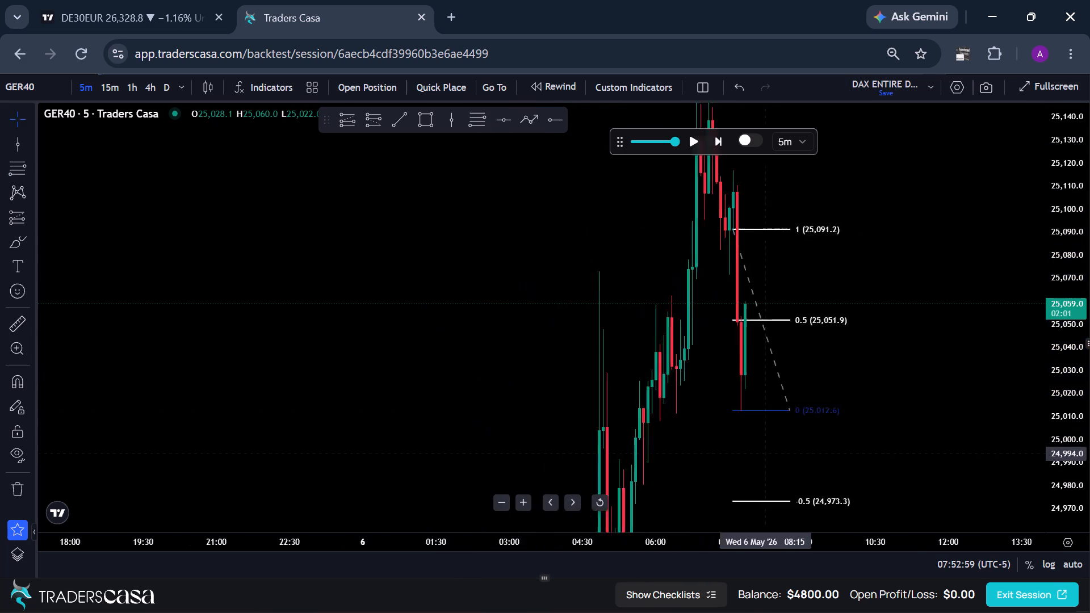
pyautogui.moveTo(789, 454); pyautogui.dragTo(894, 454)
# Start a new trade order with an entry price of 25051.9, matching the Fib's 0.5 level.
pyautogui.click(377, 98)
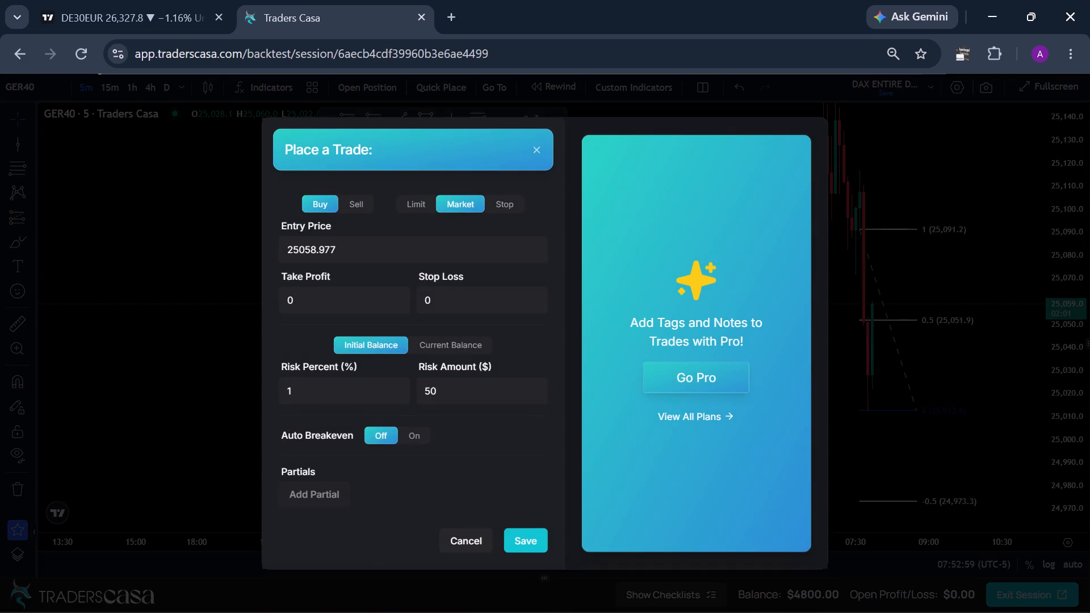
pyautogui.click(405, 242)
pyautogui.press('BackSpace')
pyautogui.press('BackSpace')
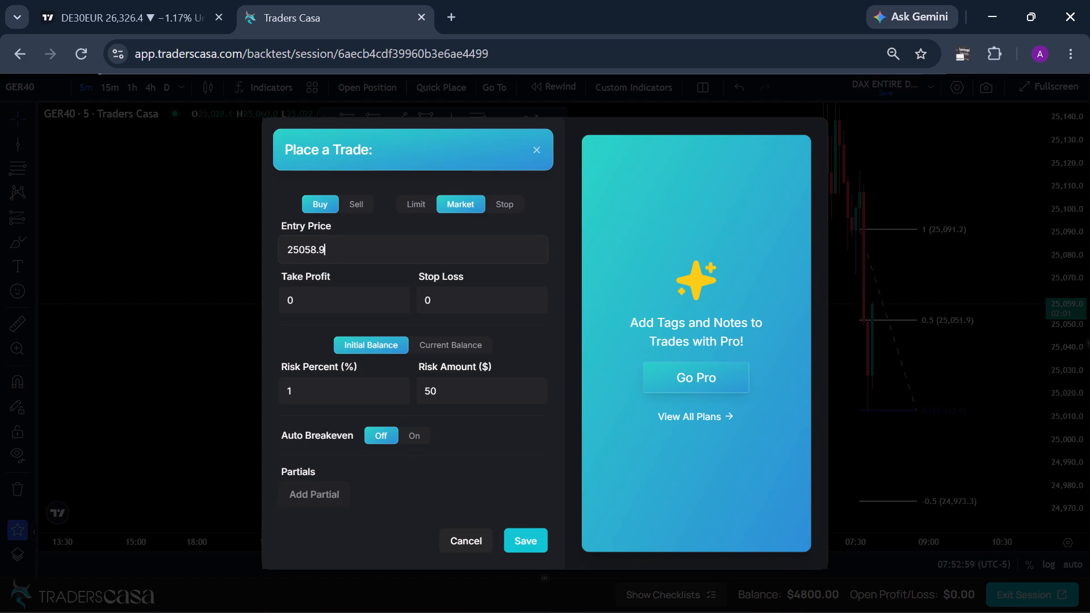
pyautogui.press('BackSpace')
pyautogui.press('BackSpace')
pyautogui.press('BackSpace')
pyautogui.press('1')
pyautogui.write('.9')
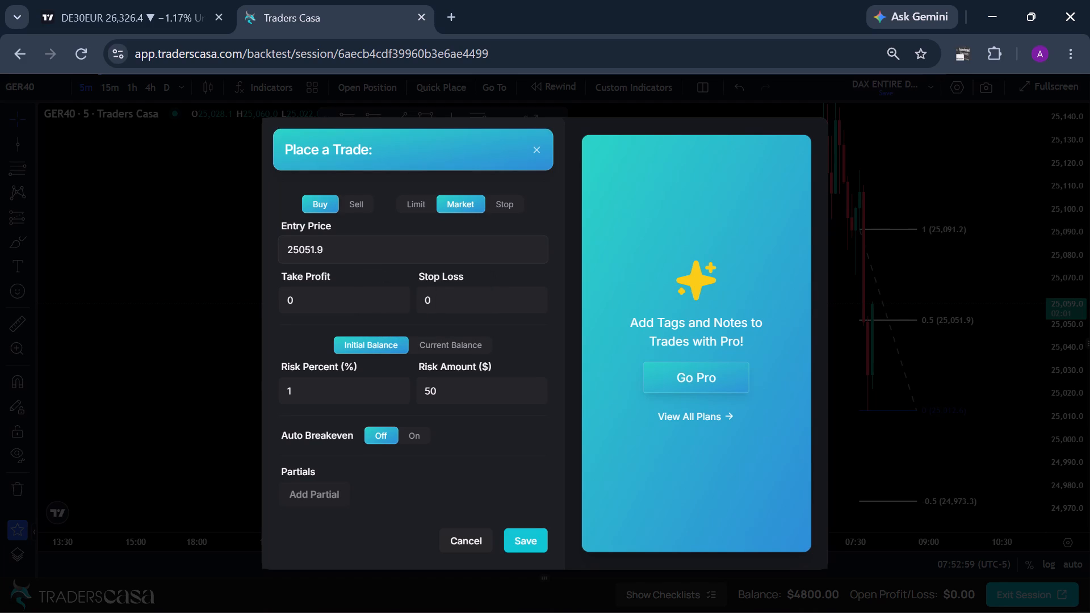
# Set the order's take profit to 24973.3 and its stop loss to 25091.2.
pyautogui.click(342, 305)
pyautogui.write('24')
pyautogui.write('973')
pyautogui.write('.3')
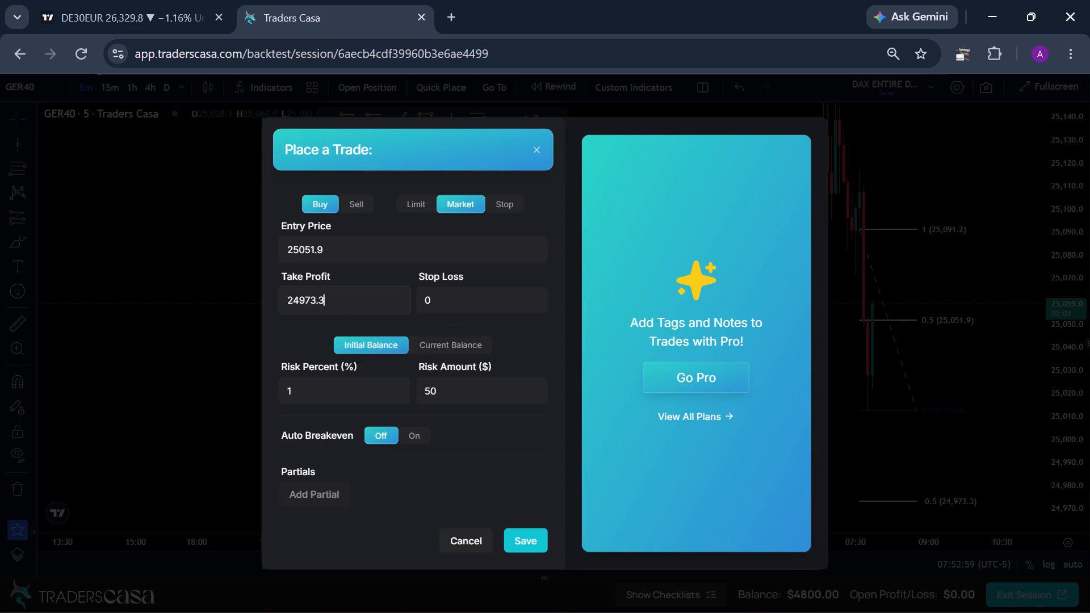
pyautogui.click(456, 295)
pyautogui.write('25')
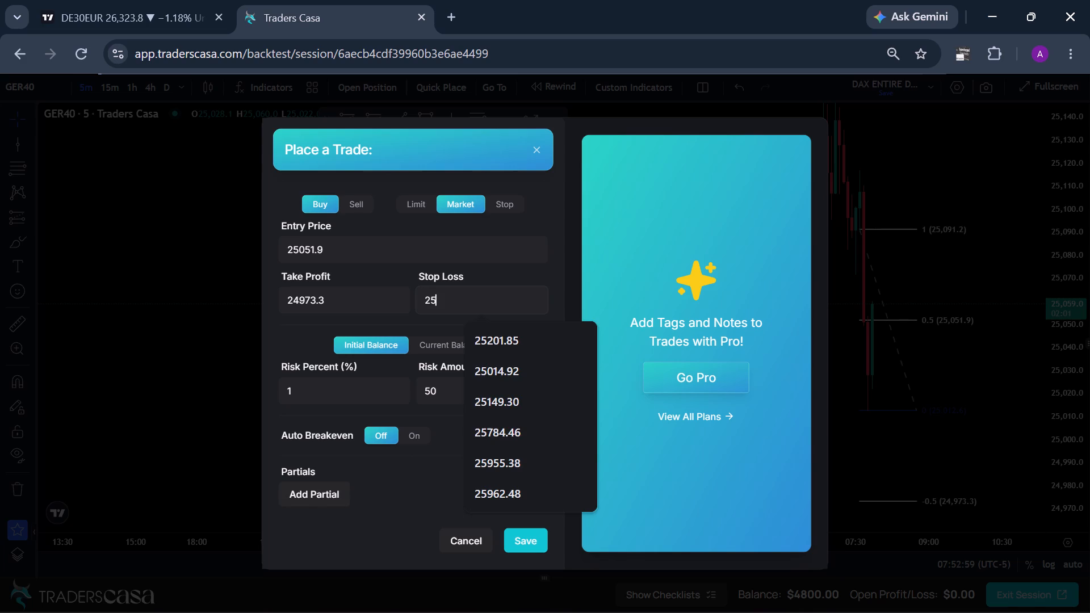
pyautogui.write('091')
pyautogui.write('.2')
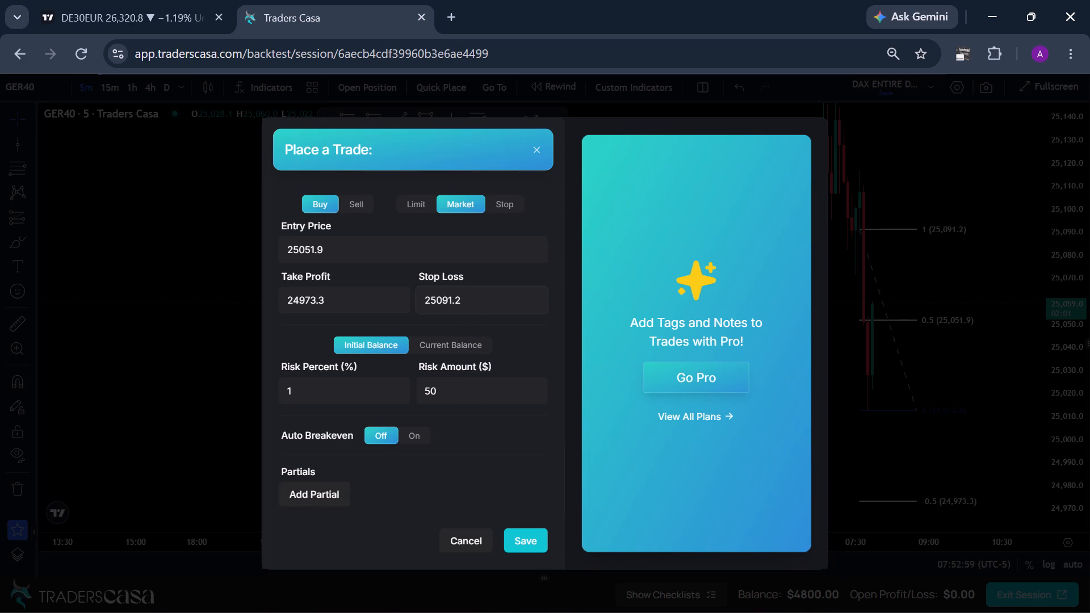
# Make the order a sell stop and save it.
pyautogui.click(358, 201)
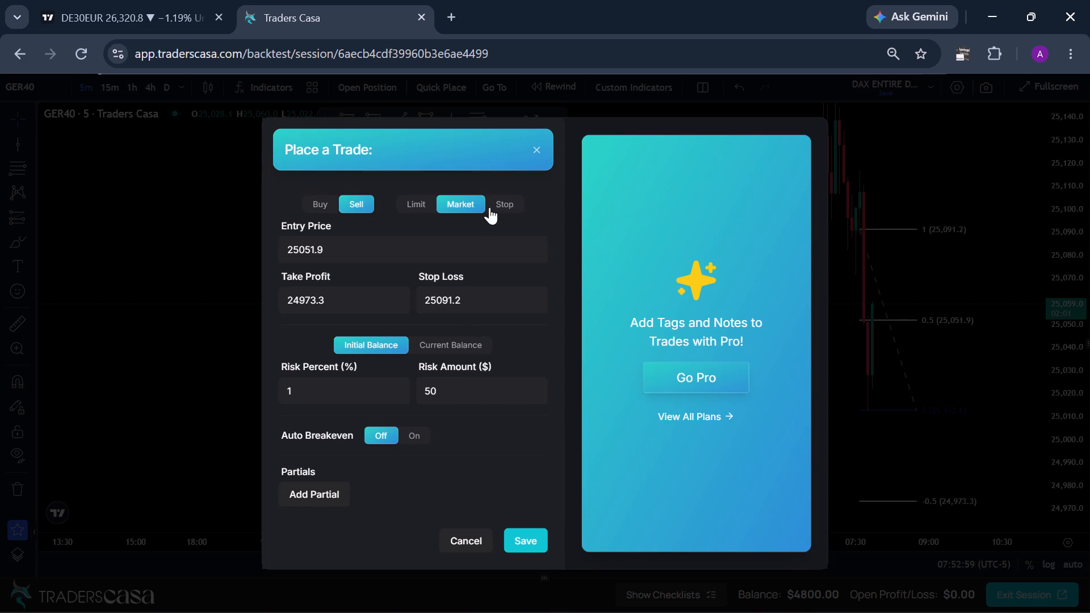
pyautogui.click(502, 201)
pyautogui.click(535, 543)
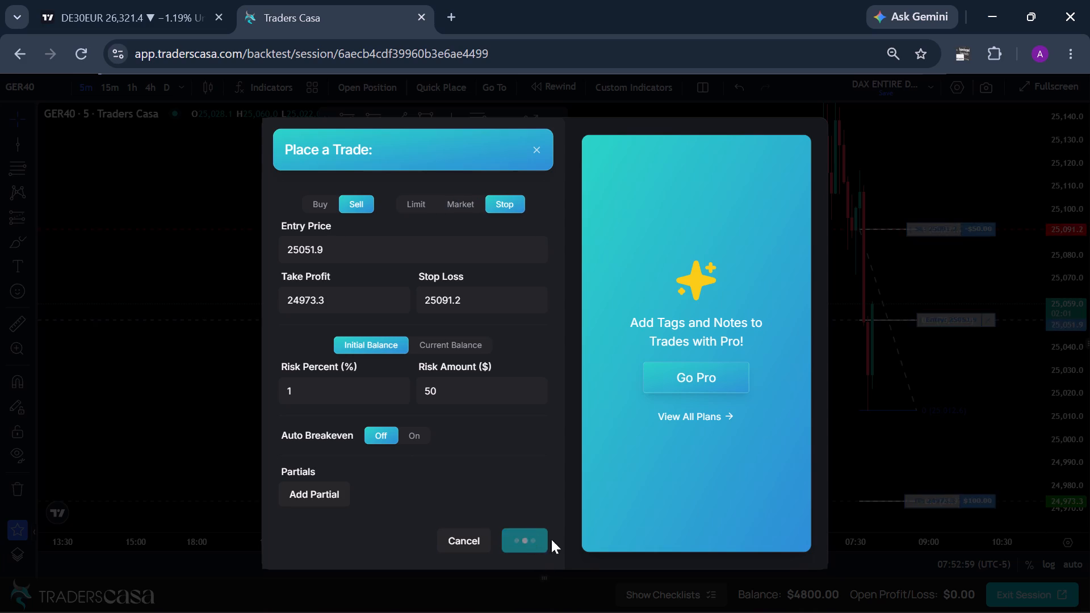
# Advance the replay in 5-minute steps to 08:22 on 6 May, following the drop past the take-profit level.
pyautogui.click(725, 148)
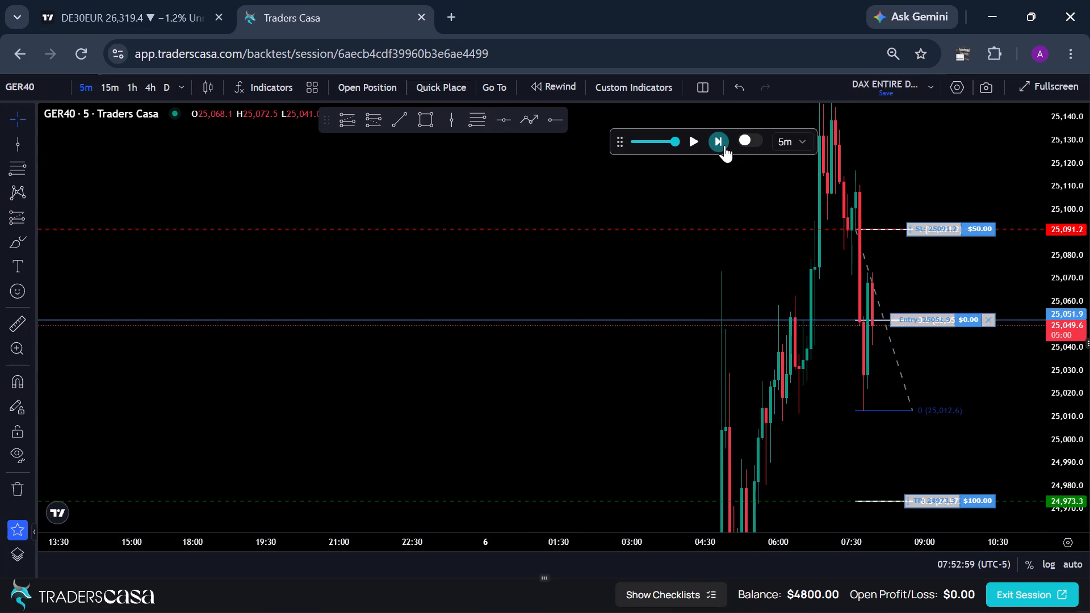
pyautogui.doubleClick(724, 145)
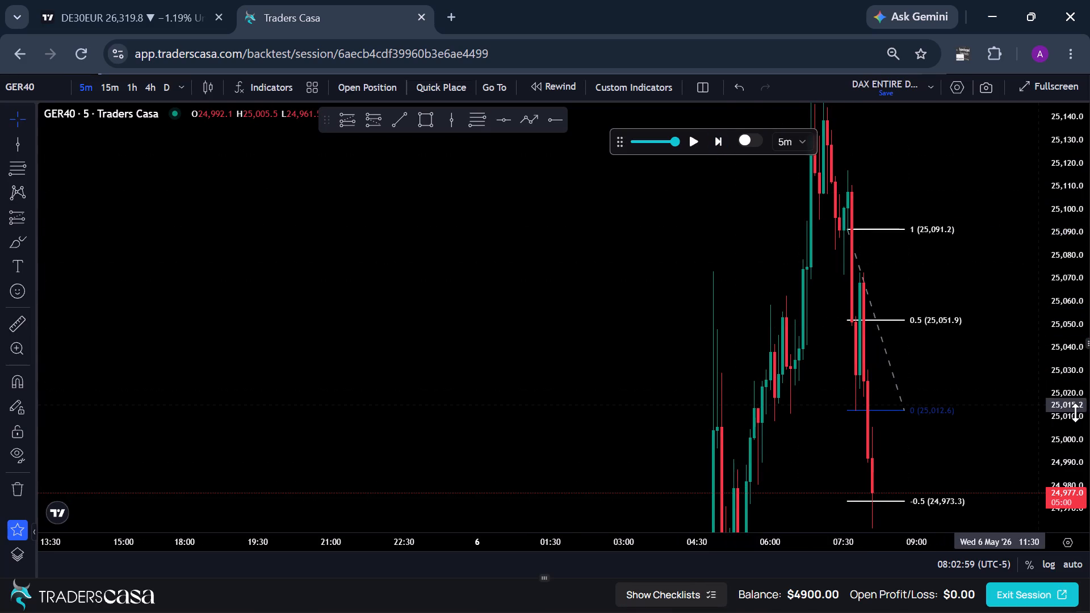
pyautogui.scroll(-8, 1074, 413)
pyautogui.moveTo(977, 418); pyautogui.dragTo(857, 406)
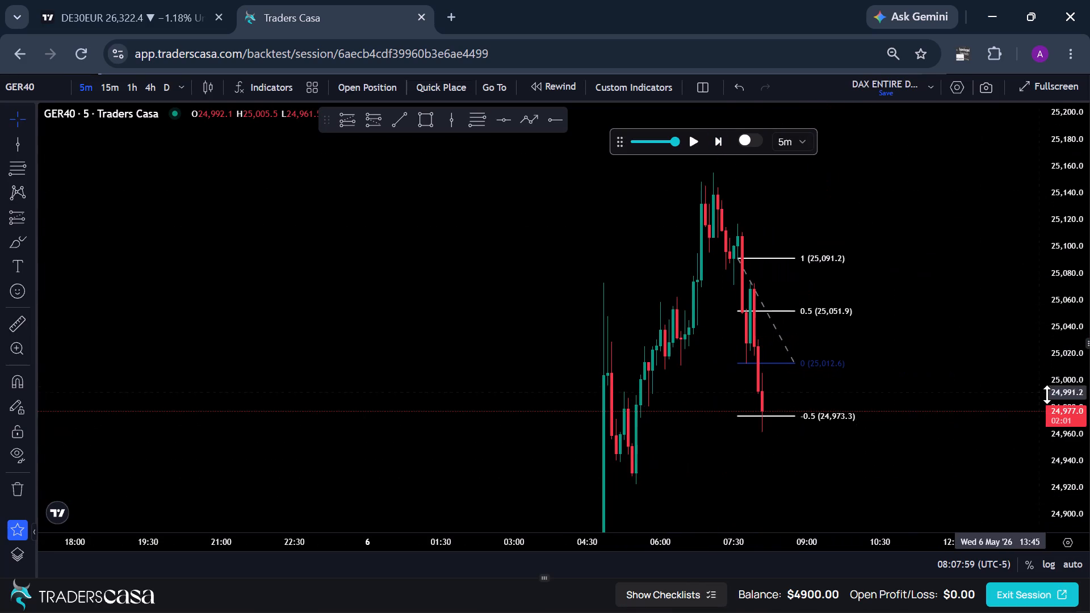
pyautogui.scroll(5, 1050, 401)
pyautogui.click(718, 140)
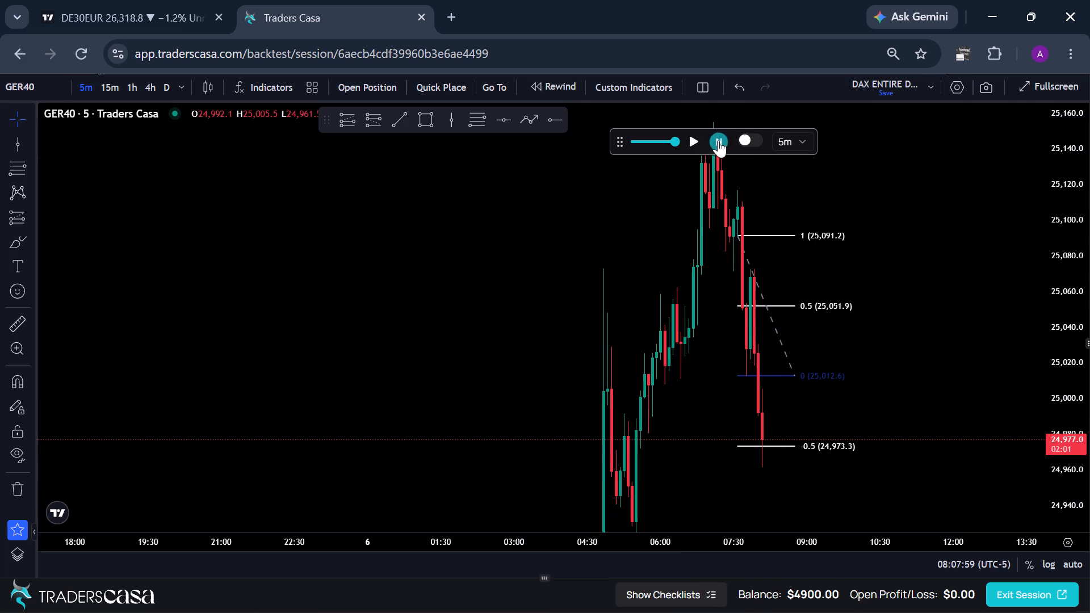
pyautogui.click(718, 140)
pyautogui.moveTo(884, 339); pyautogui.dragTo(807, 204)
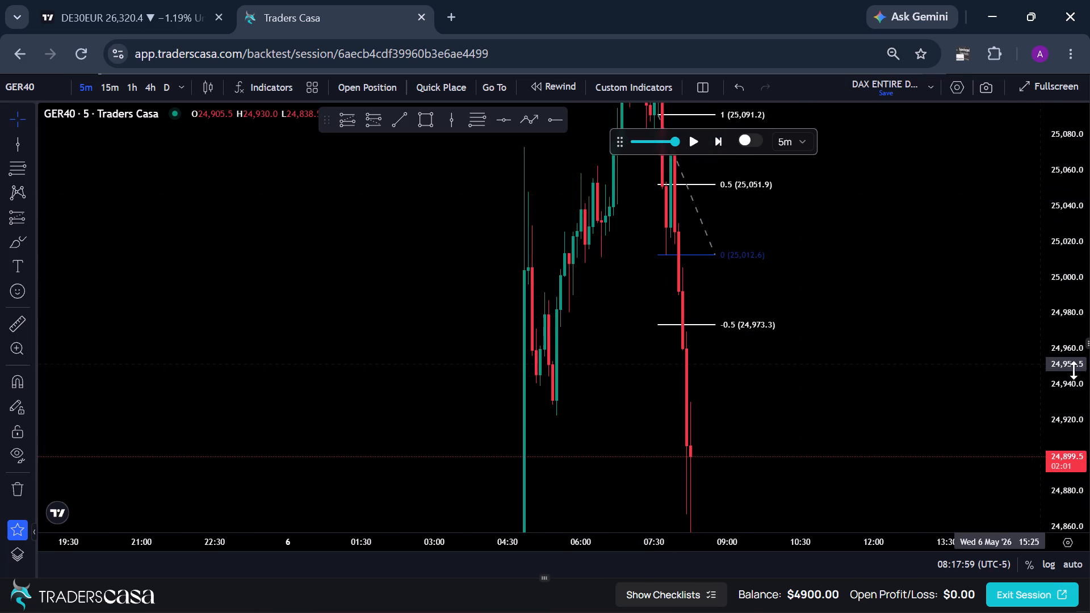
pyautogui.scroll(-7, 1085, 376)
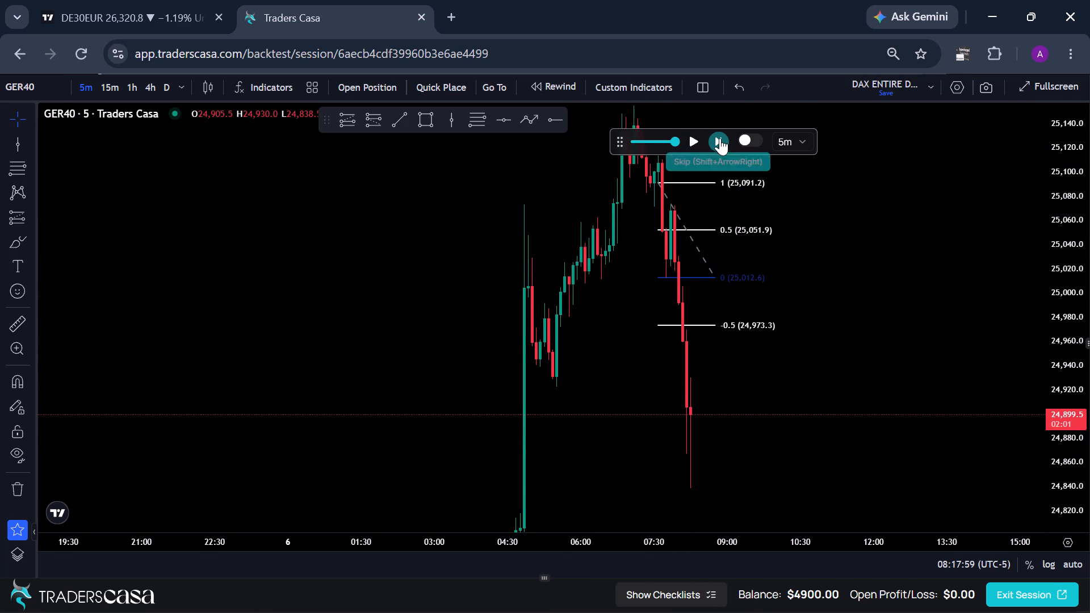
pyautogui.click(720, 138)
# Delete the Fib retracement drawn over the earlier drop.
pyautogui.click(744, 318)
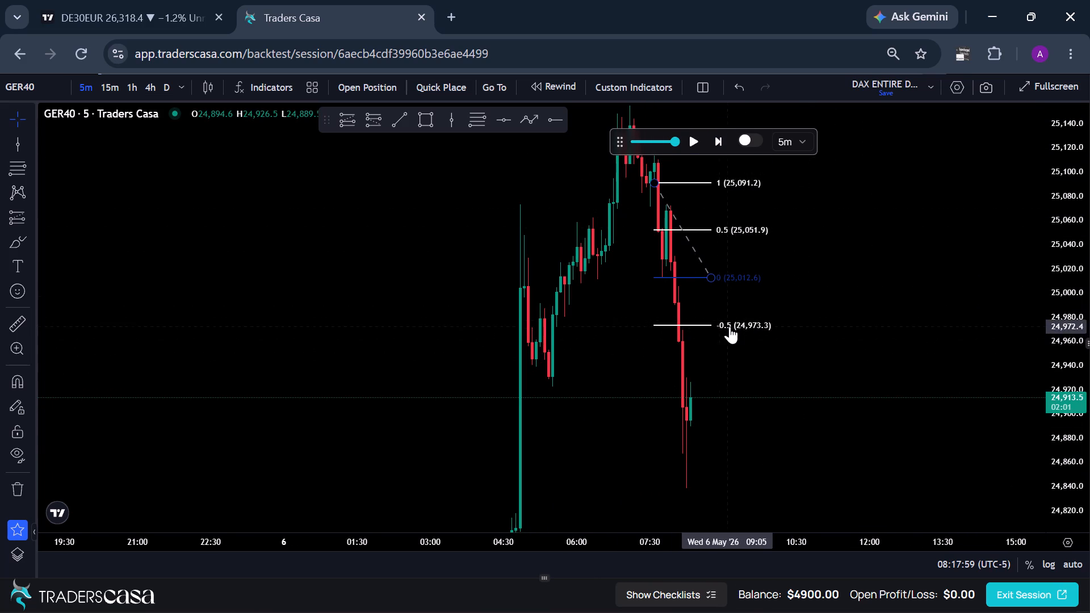
pyautogui.click(730, 326)
pyautogui.click(560, 316)
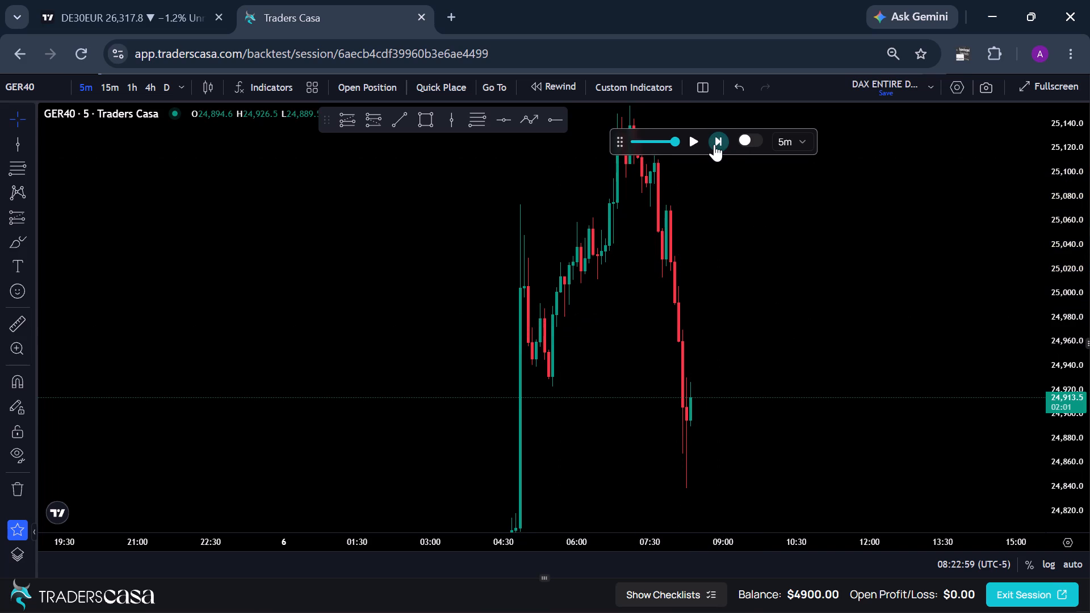
# Advance the replay in 5-minute steps to 09:37 on 6 May.
pyautogui.click(714, 143)
pyautogui.tripleClick(717, 145)
pyautogui.click(718, 145)
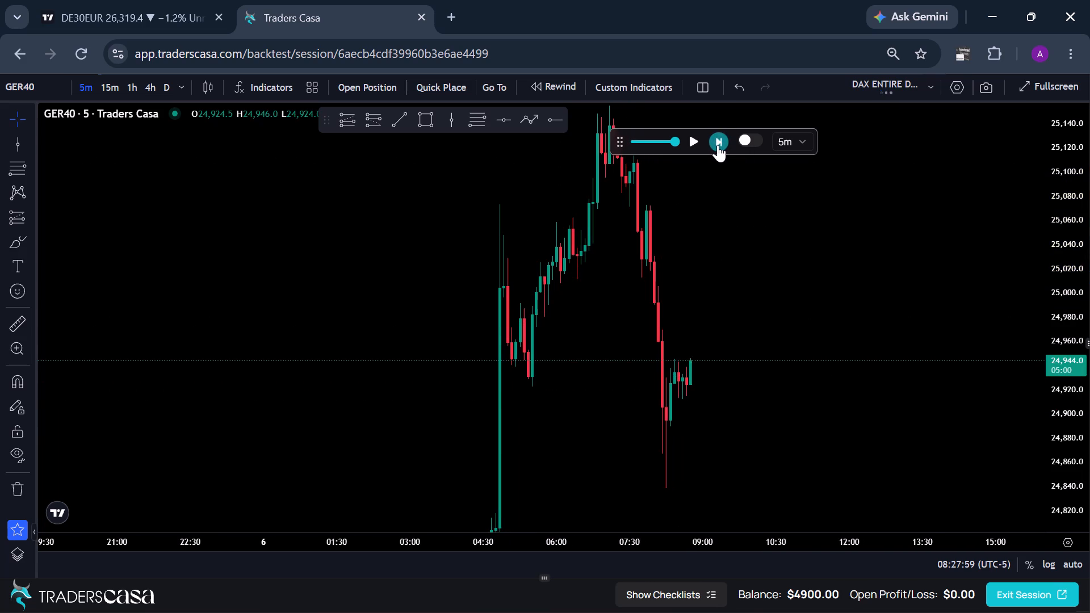
pyautogui.click(718, 145)
pyautogui.doubleClick(718, 145)
pyautogui.click(718, 145)
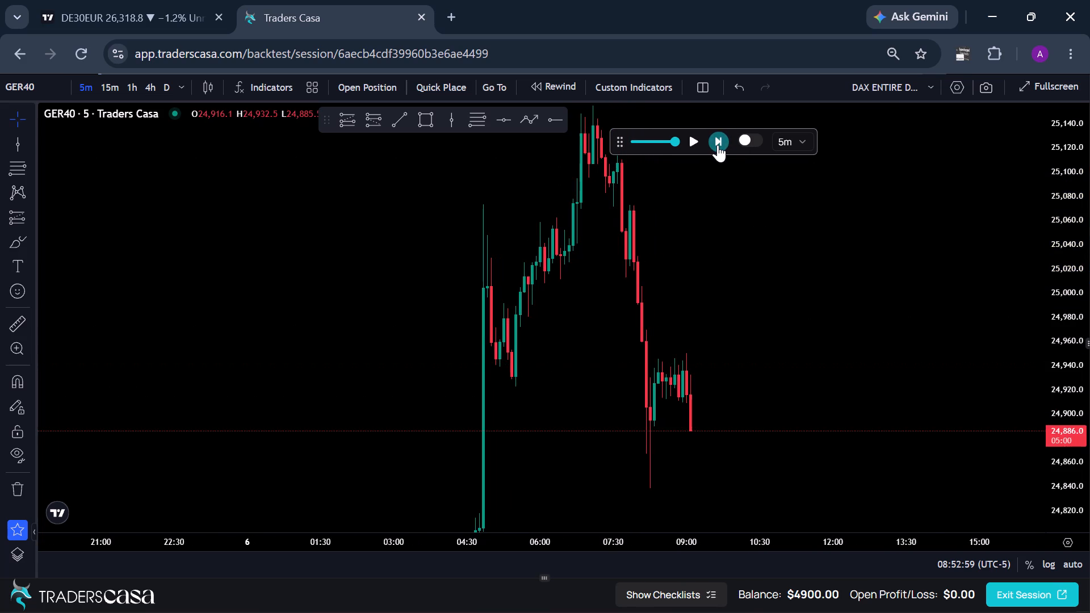
pyautogui.click(718, 145)
pyautogui.click(718, 145)
pyautogui.click(718, 145)
pyautogui.tripleClick(718, 145)
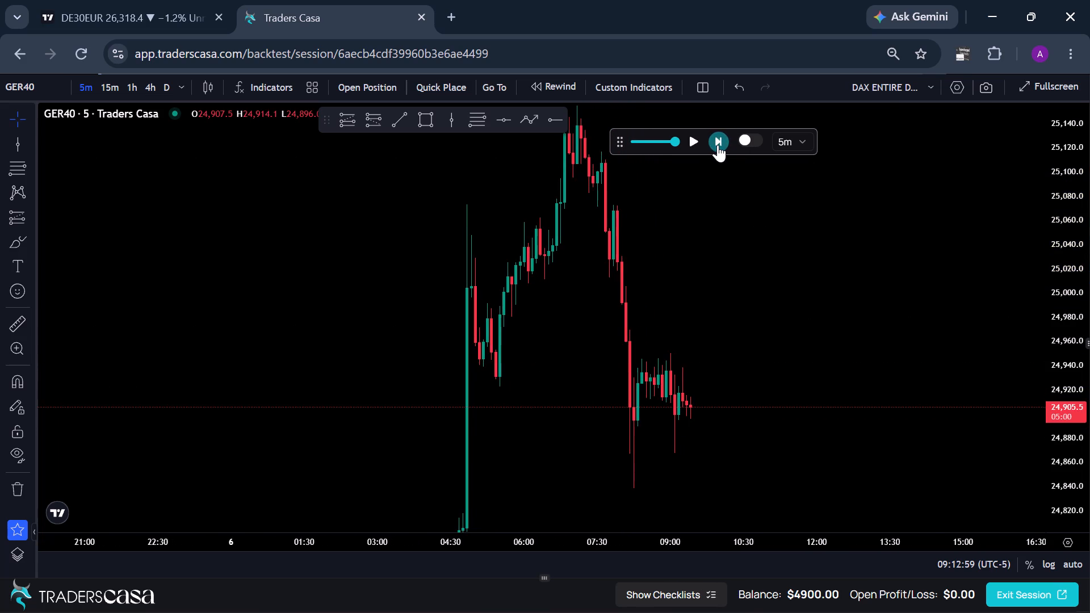
pyautogui.click(718, 144)
pyautogui.click(718, 144)
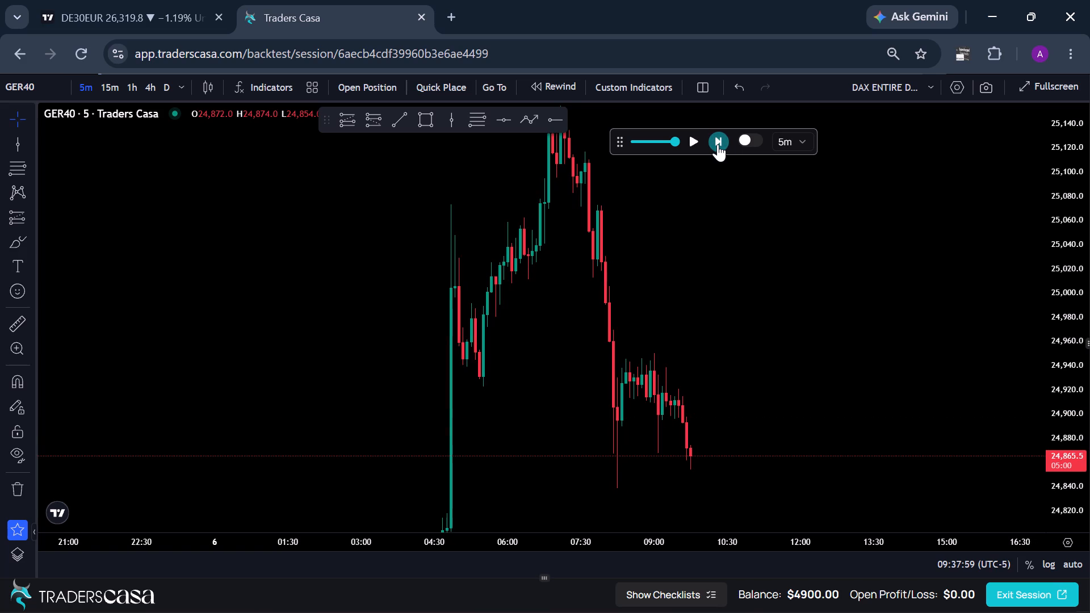
# Switch the replay interval to 1 minute and advance to 10:02 on 6 May.
pyautogui.click(801, 144)
pyautogui.click(791, 177)
pyautogui.click(722, 140)
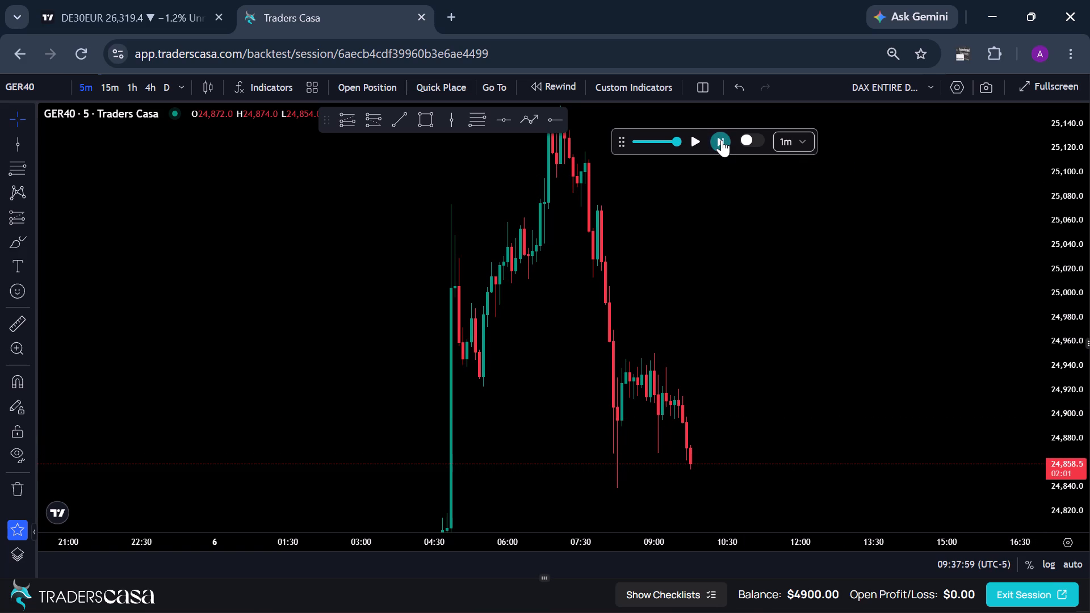
pyautogui.click(722, 140)
pyautogui.click(722, 140)
pyautogui.click(722, 140)
pyautogui.click(722, 140)
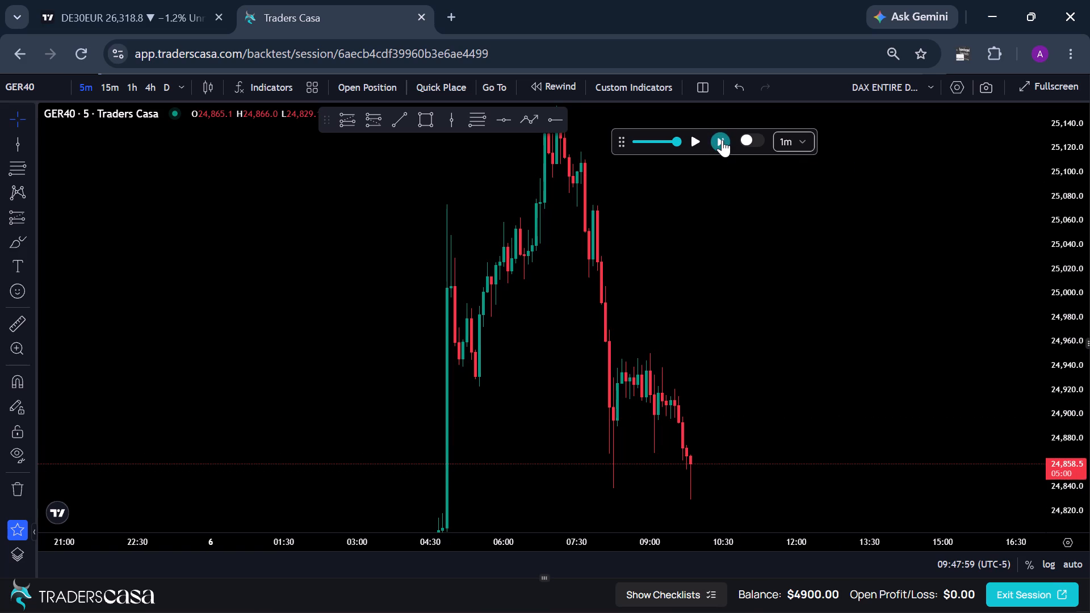
pyautogui.tripleClick(722, 140)
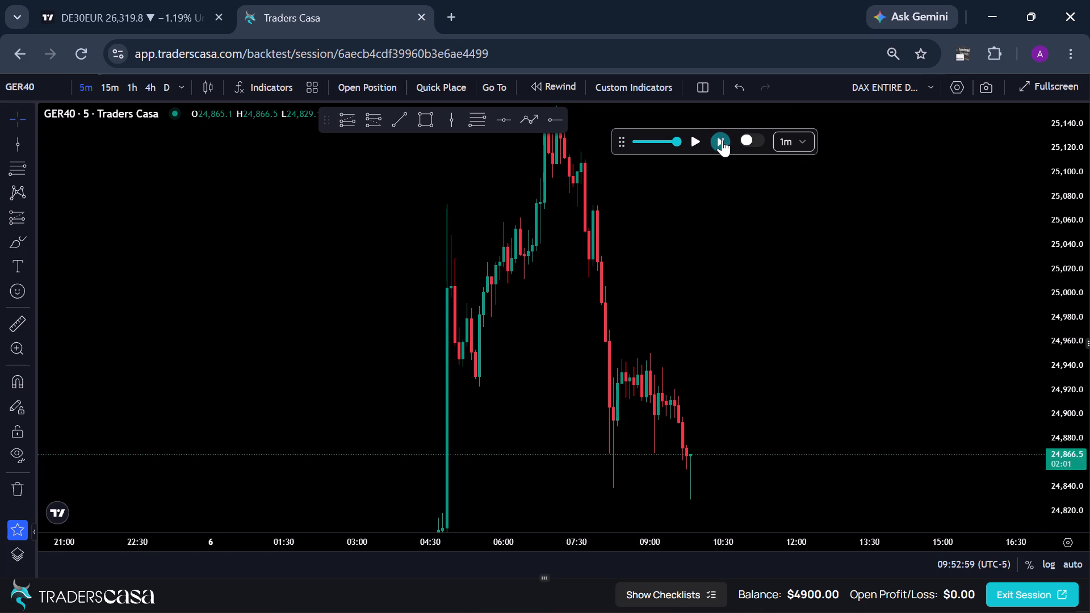
pyautogui.tripleClick(722, 140)
pyautogui.tripleClick(722, 140)
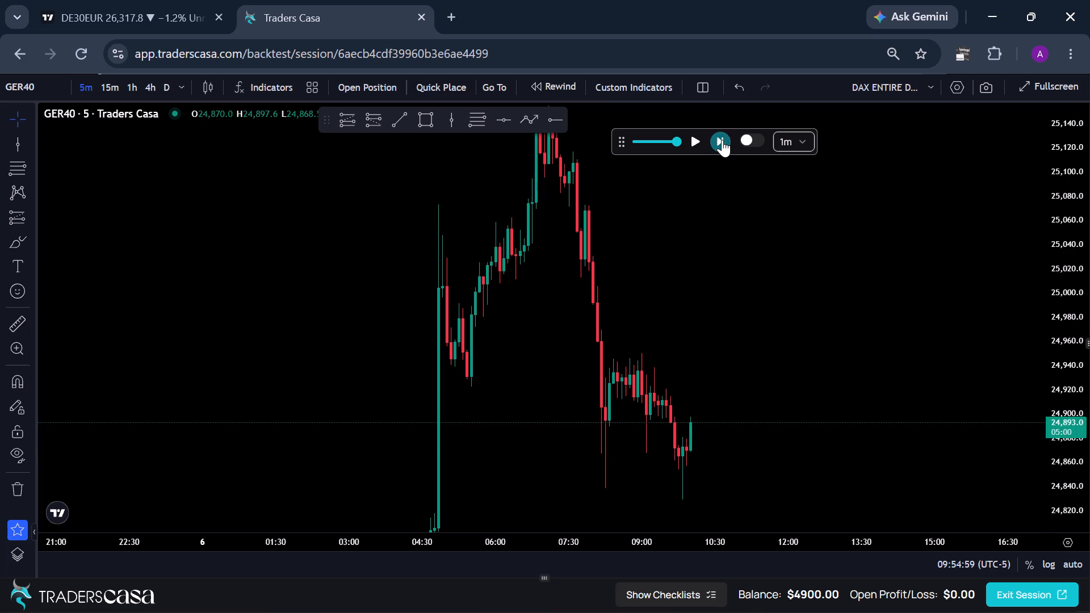
pyautogui.doubleClick(722, 140)
pyautogui.click(722, 140)
pyautogui.doubleClick(722, 140)
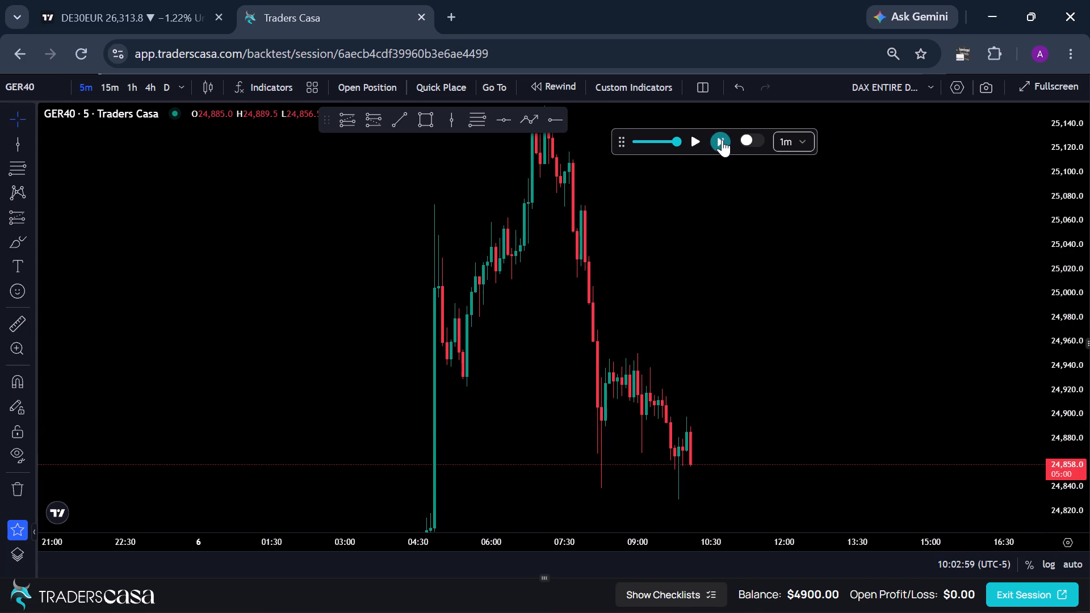
# Advance the replay in 1-minute steps to 10:23 on 6 May, following the rebound from the session low.
pyautogui.tripleClick(722, 140)
pyautogui.click(722, 140)
pyautogui.click(722, 140)
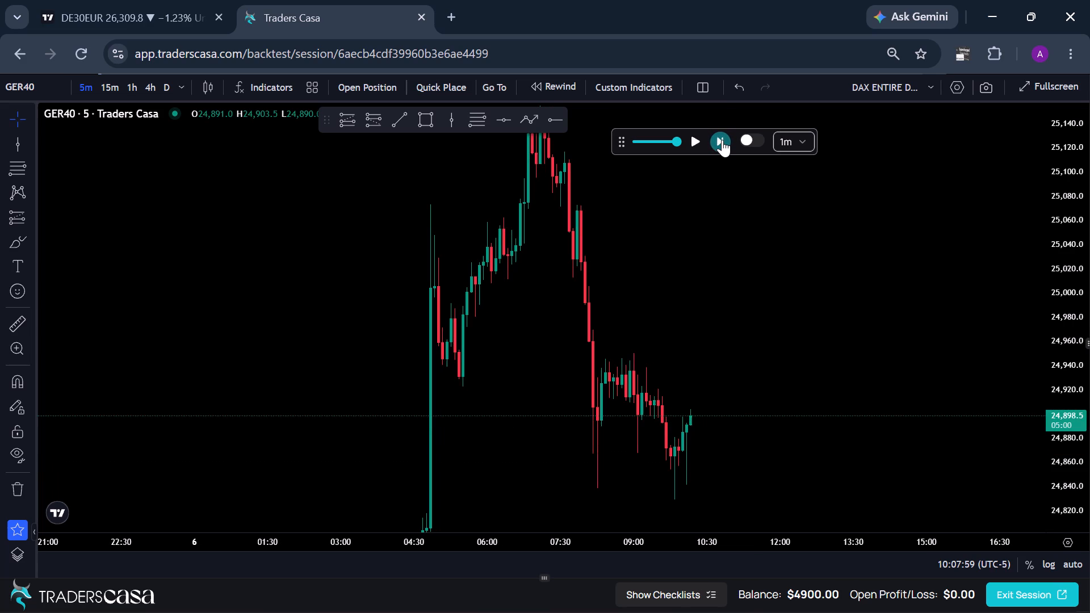
pyautogui.tripleClick(722, 140)
pyautogui.doubleClick(722, 140)
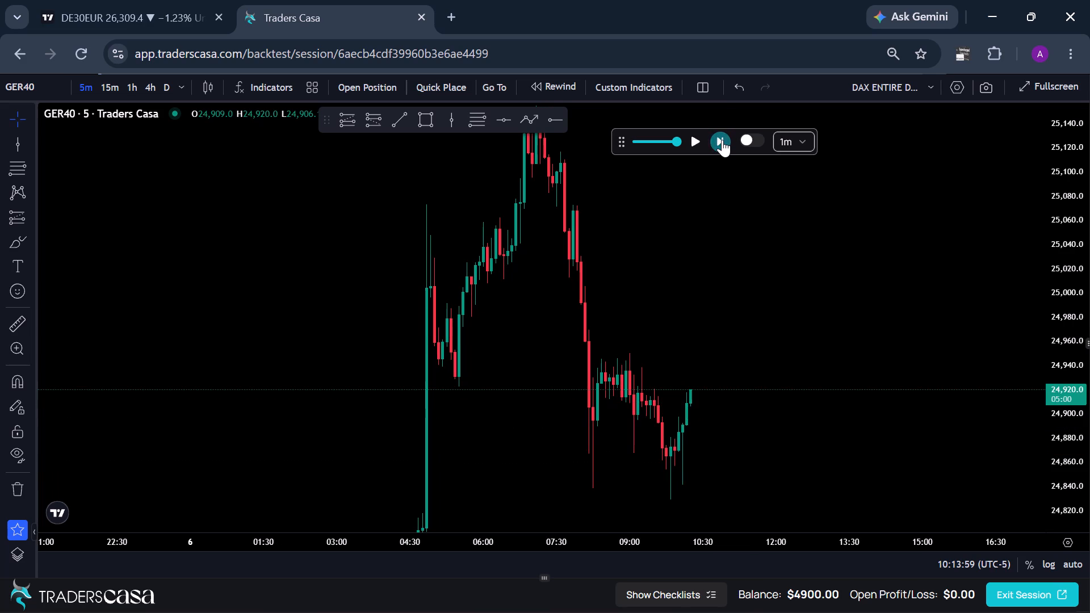
pyautogui.click(722, 140)
pyautogui.click(722, 140)
pyautogui.doubleClick(722, 140)
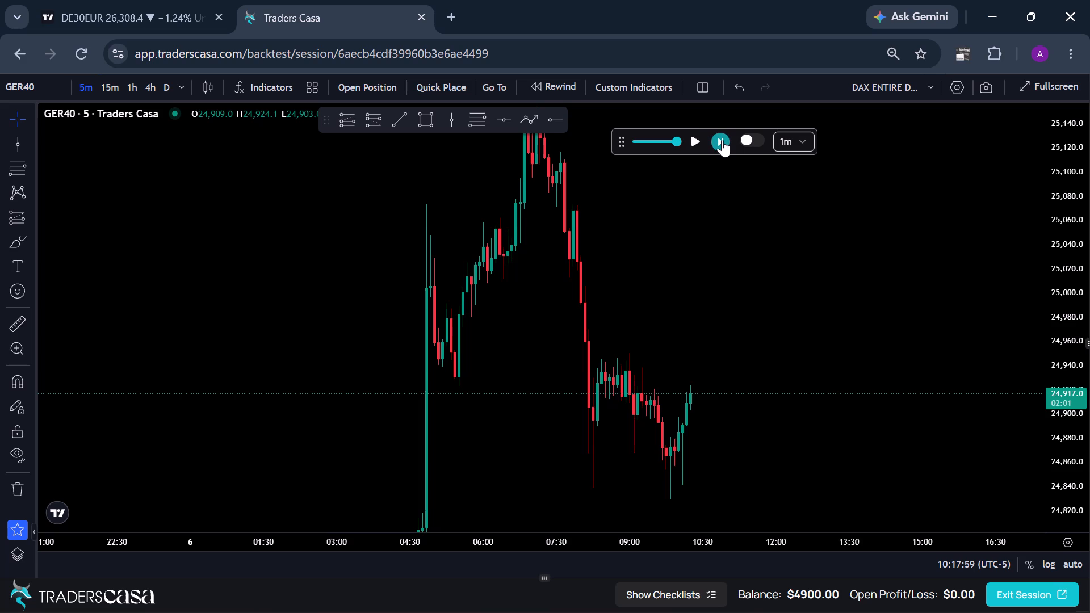
pyautogui.click(722, 140)
pyautogui.click(722, 140)
pyautogui.click(722, 140)
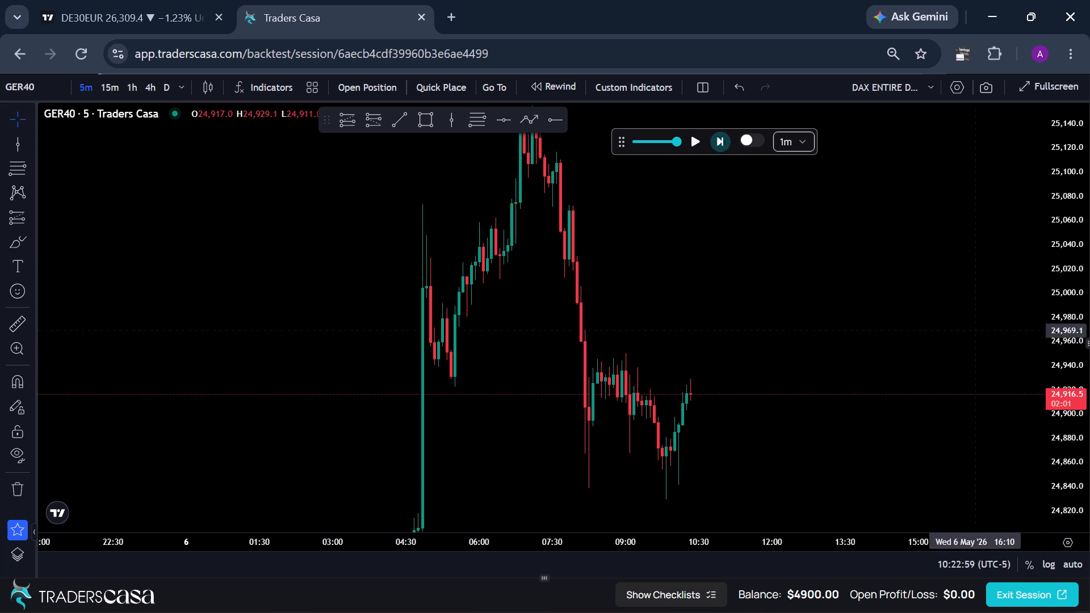
# Draw a Fib retracement over the latest rebound, from about 24,885.5 at level 1 to about 24,929.4 at level 0.
pyautogui.scroll(6, 1067, 444)
pyautogui.moveTo(929, 473); pyautogui.dragTo(899, 364)
pyautogui.scroll(5, 1085, 409)
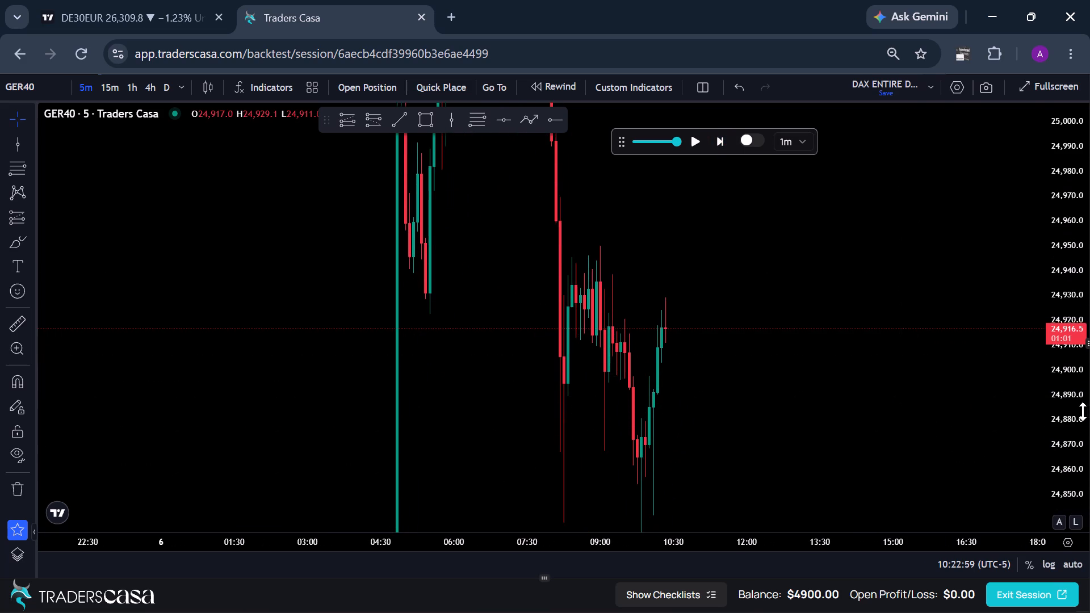
pyautogui.click(483, 116)
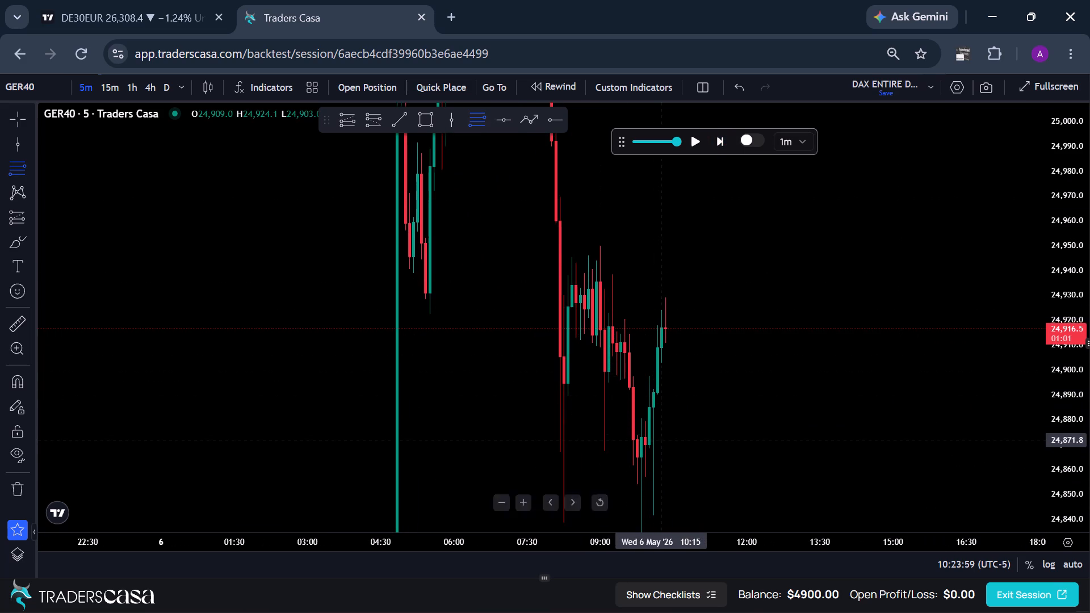
pyautogui.click(653, 389)
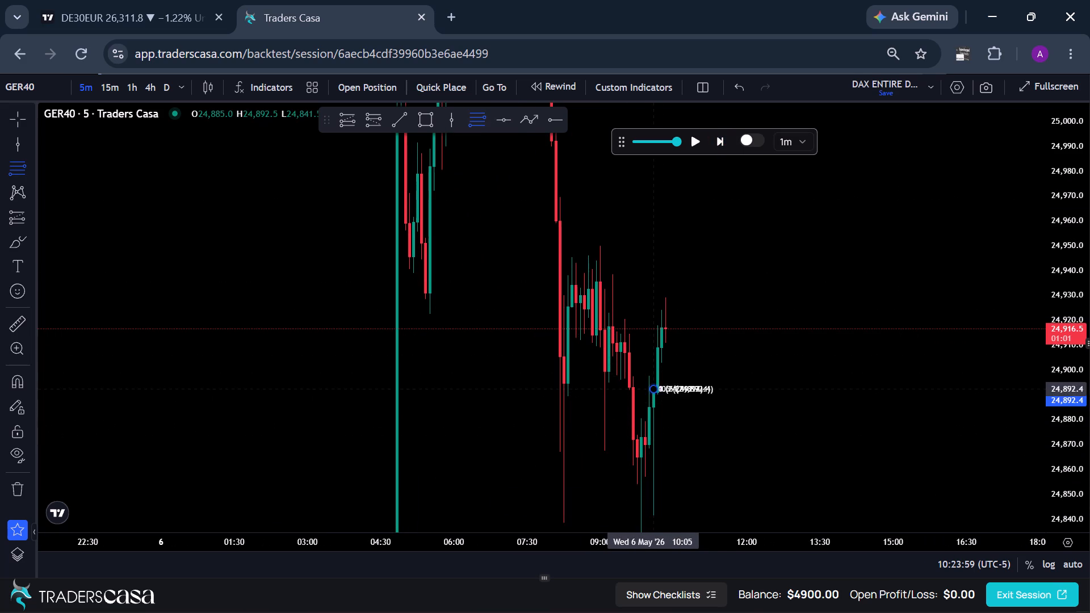
pyautogui.click(684, 297)
pyautogui.moveTo(652, 391); pyautogui.dragTo(652, 393)
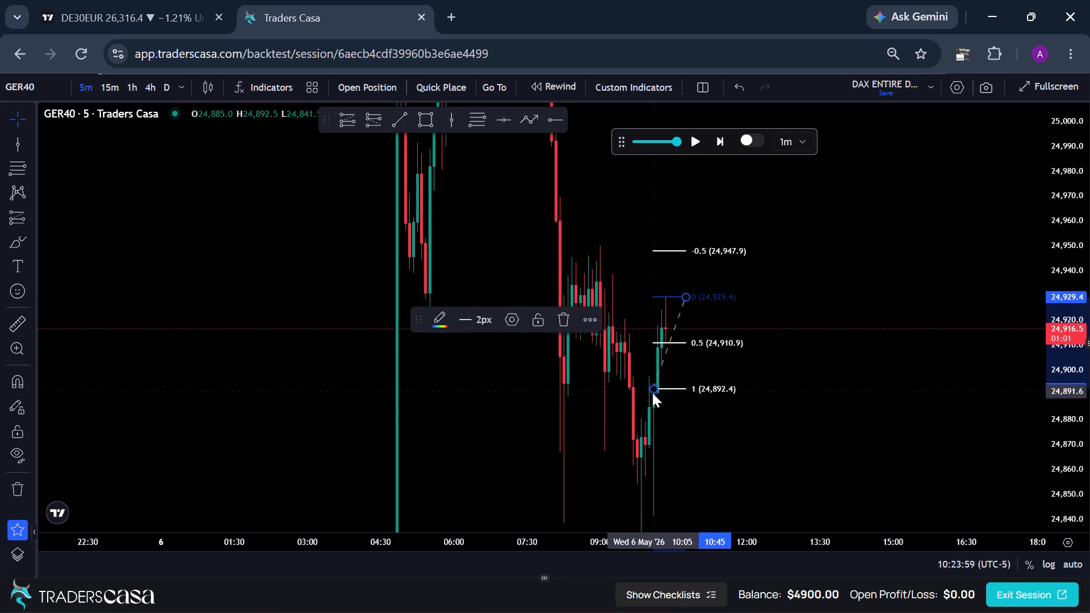
pyautogui.moveTo(652, 393); pyautogui.dragTo(652, 406)
# Start a new buy position with an entry price of 24907.5, at the Fib's 0.5 level.
pyautogui.moveTo(665, 430); pyautogui.dragTo(925, 436)
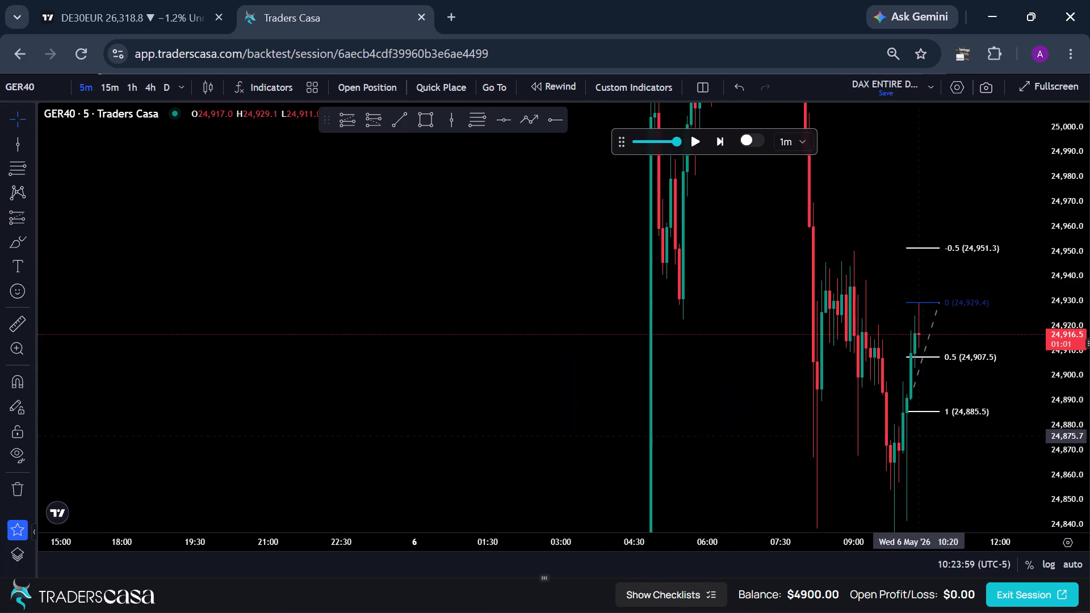
pyautogui.click(350, 86)
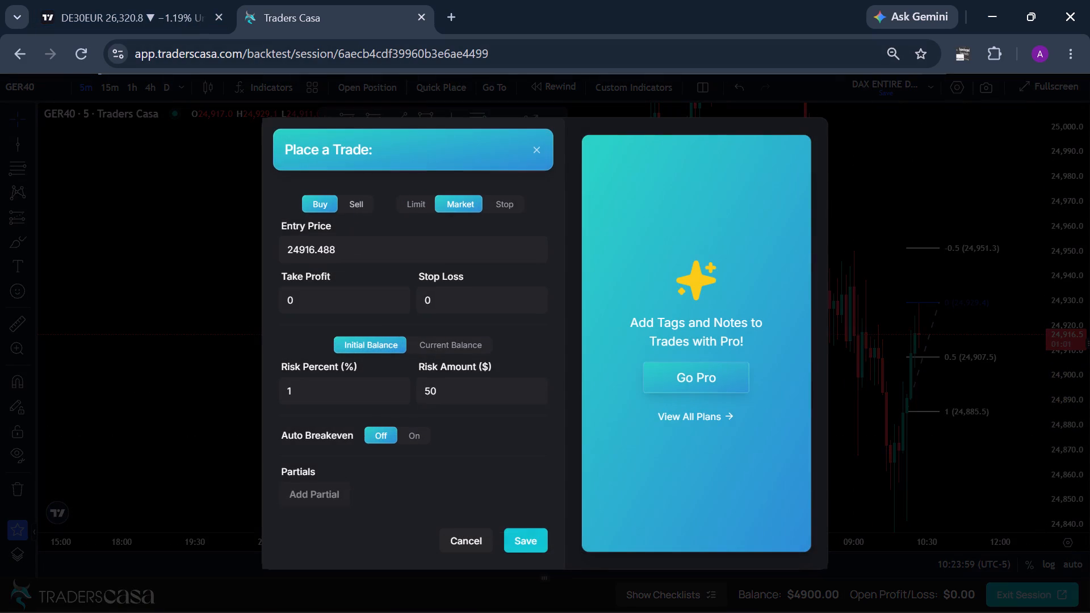
pyautogui.click(365, 255)
pyautogui.press('BackSpace')
pyautogui.press('BackSpace')
pyautogui.press('BackSpace')
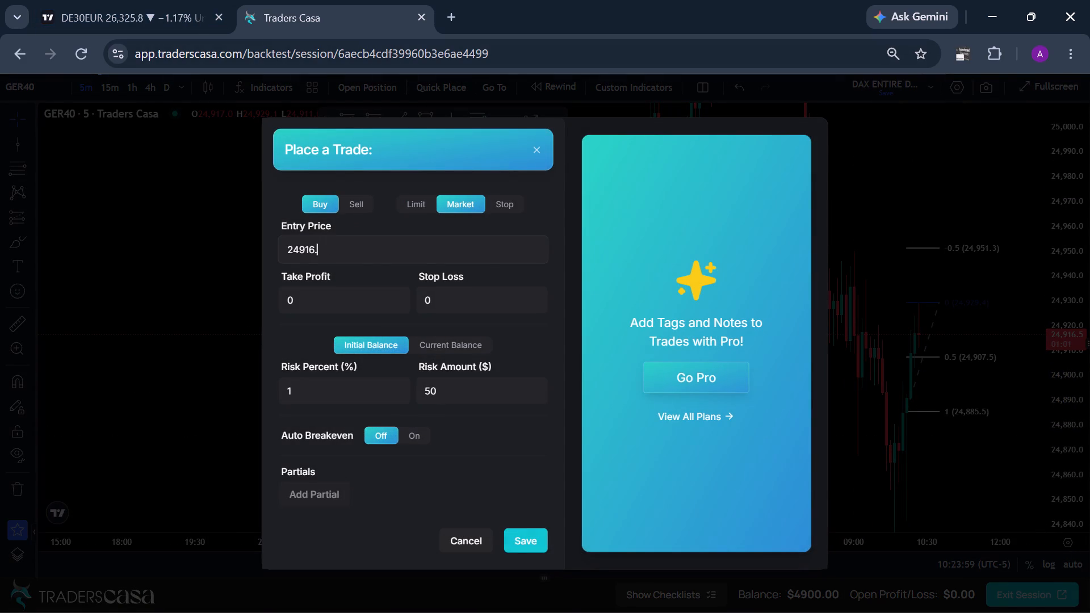
pyautogui.press('BackSpace')
pyautogui.press('BackSpace')
pyautogui.press('BackSpace')
pyautogui.write('07')
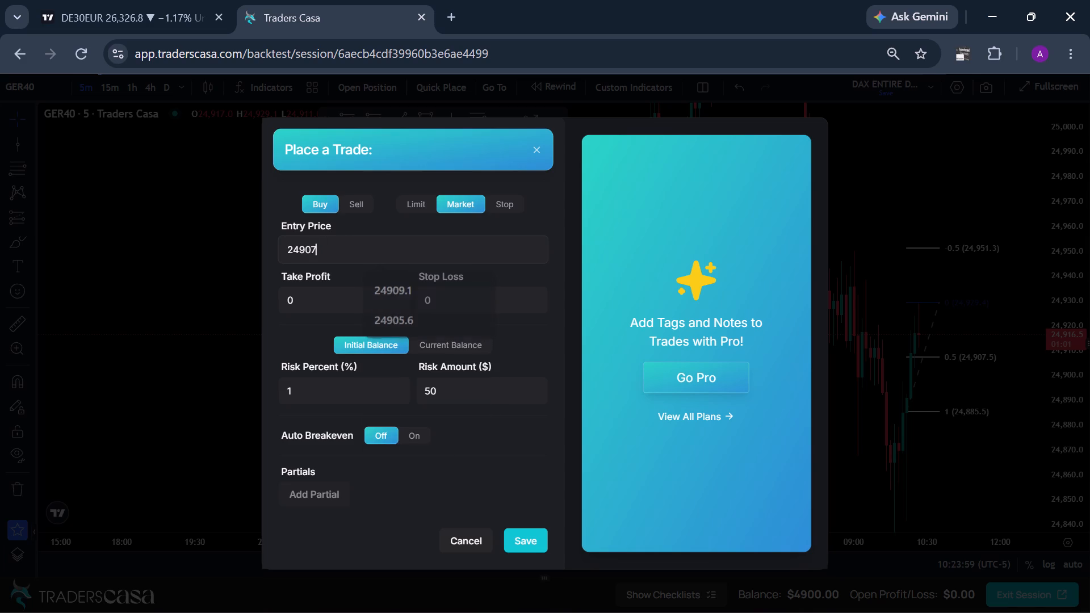
pyautogui.write('.5')
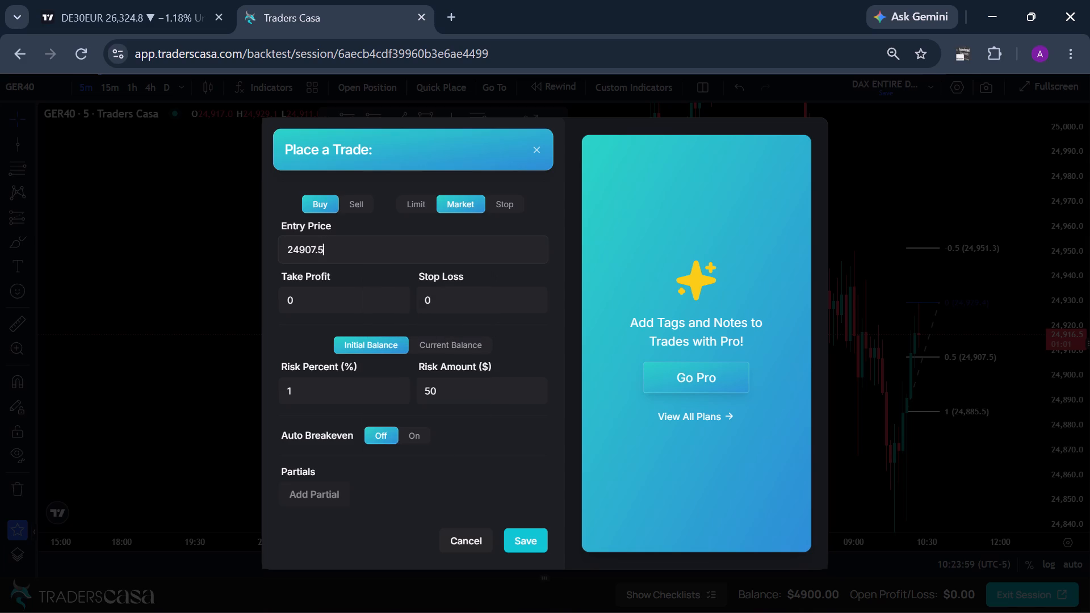
# Set take profit to 24951.3 and stop loss to 24885.5, and save the buy as a Limit order.
pyautogui.click(330, 303)
pyautogui.write('249')
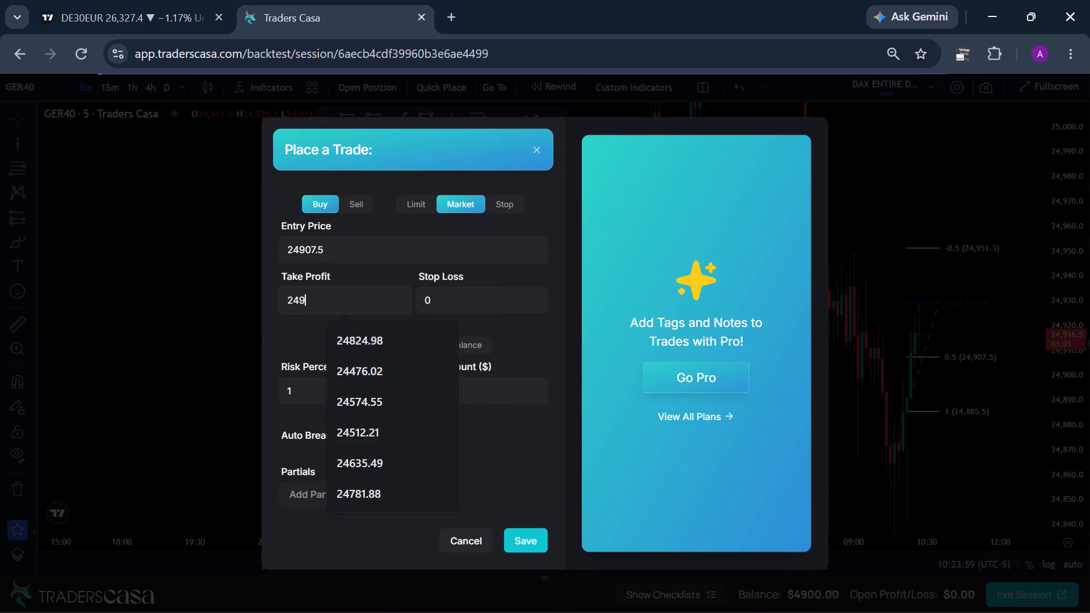
pyautogui.write('51.3')
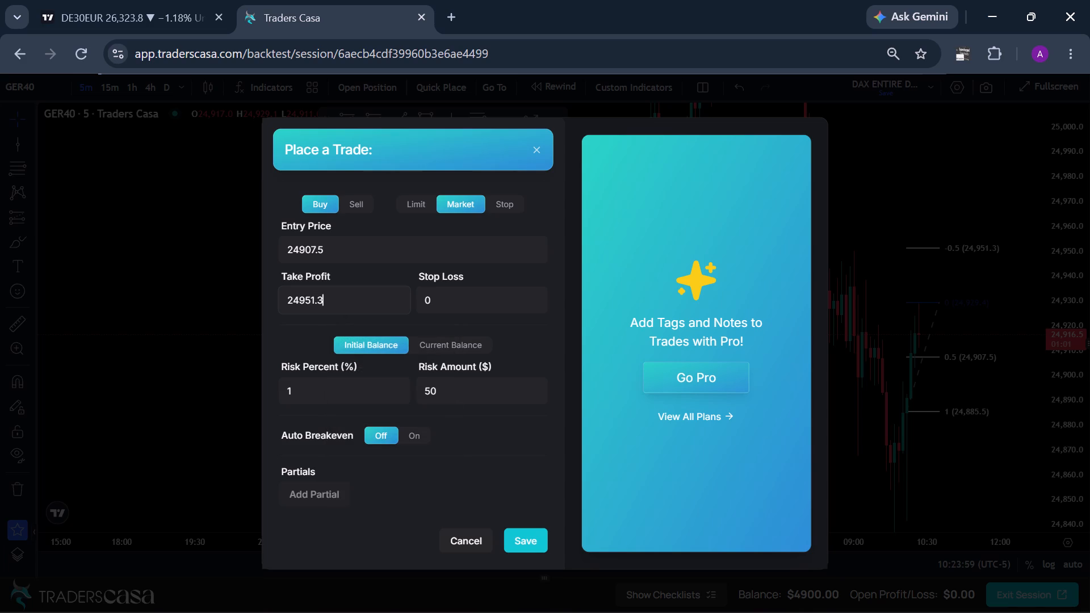
pyautogui.click(449, 308)
pyautogui.write('24')
pyautogui.write('88')
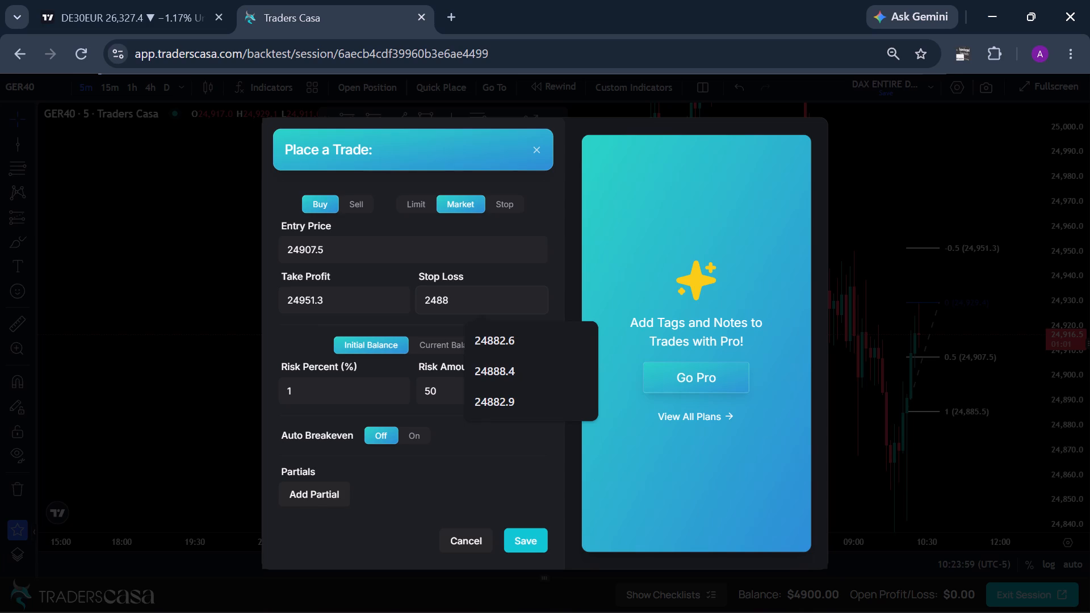
pyautogui.write('5.5')
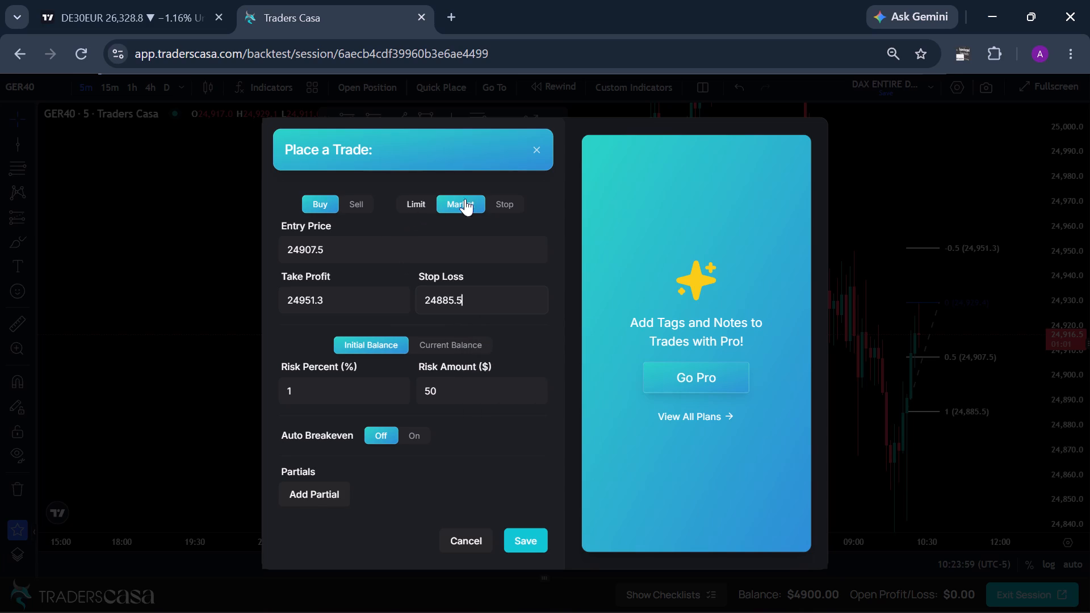
pyautogui.click(417, 206)
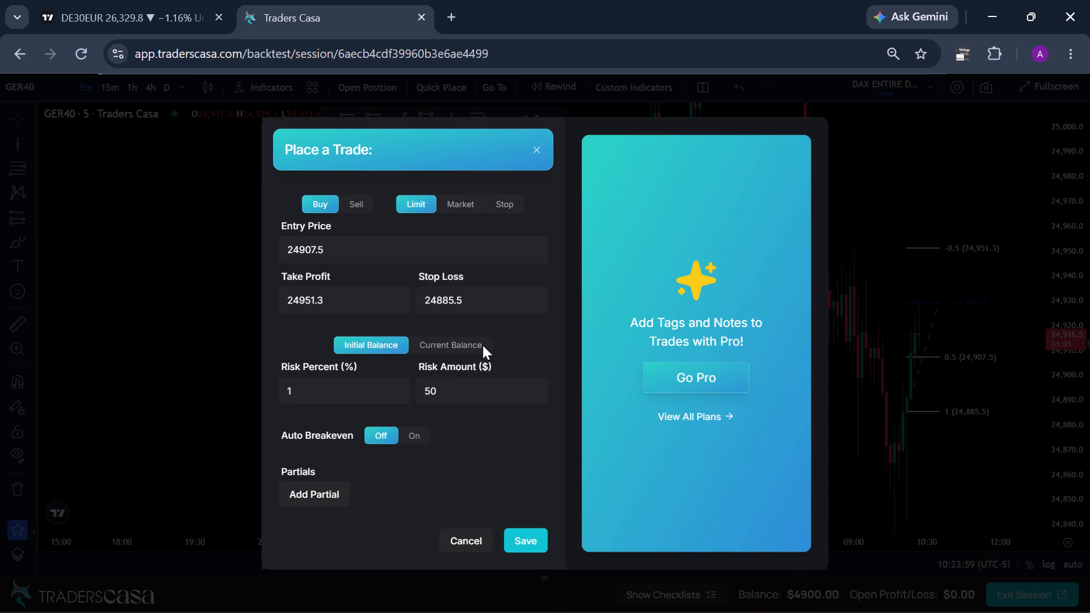
pyautogui.click(527, 541)
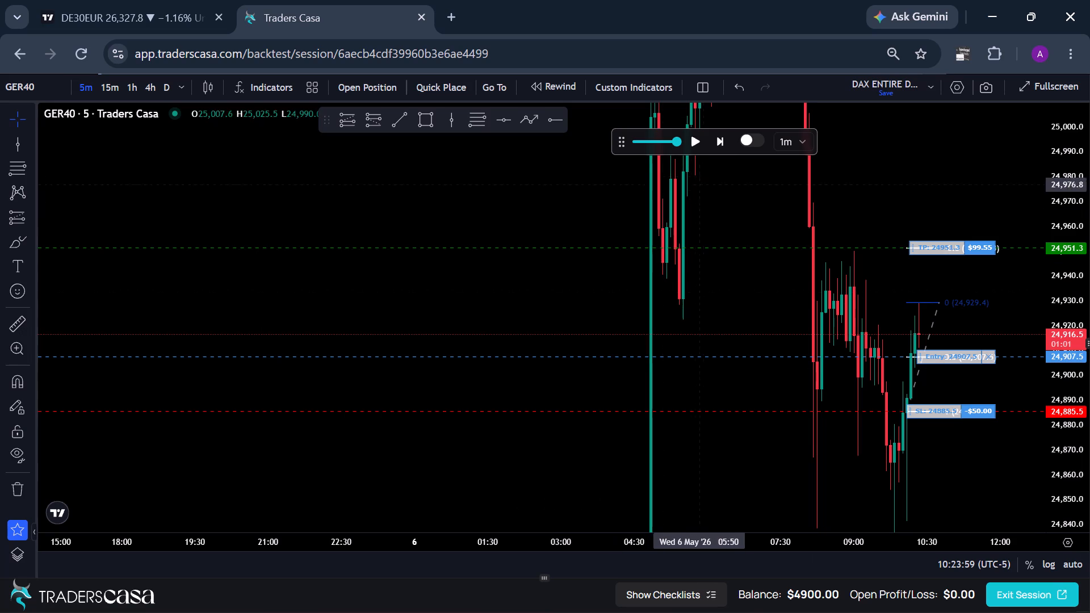
# Advance the replay in 1-minute steps to 10:45 on 6 May to play out the 24907.5 buy trade.
pyautogui.click(724, 144)
pyautogui.tripleClick(724, 144)
pyautogui.tripleClick(724, 145)
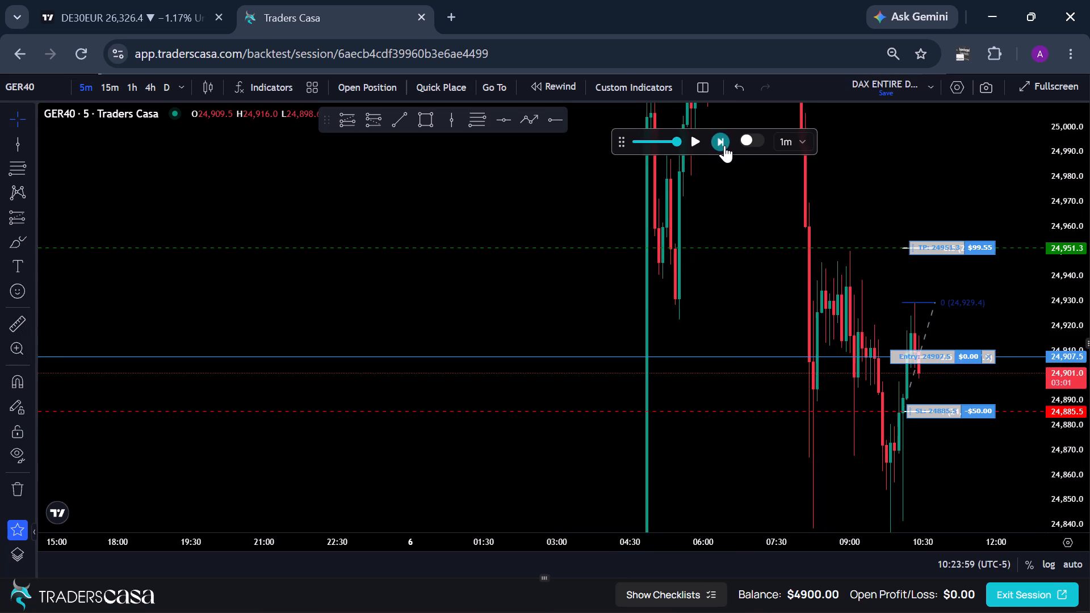
pyautogui.click(724, 145)
pyautogui.moveTo(984, 476); pyautogui.dragTo(913, 450)
pyautogui.tripleClick(718, 140)
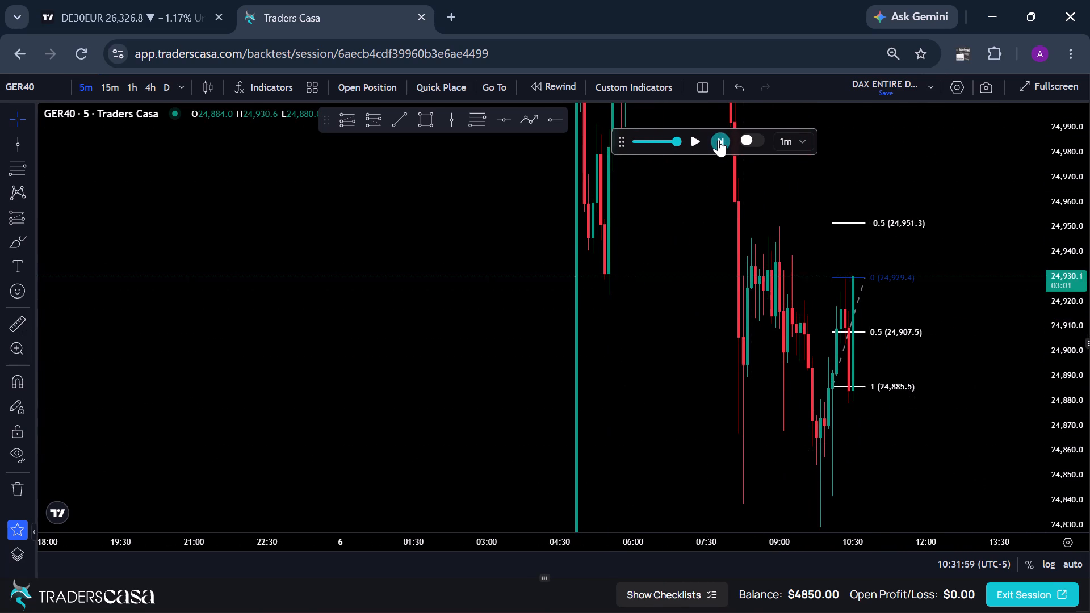
pyautogui.tripleClick(718, 140)
pyautogui.click(719, 139)
pyautogui.tripleClick(719, 139)
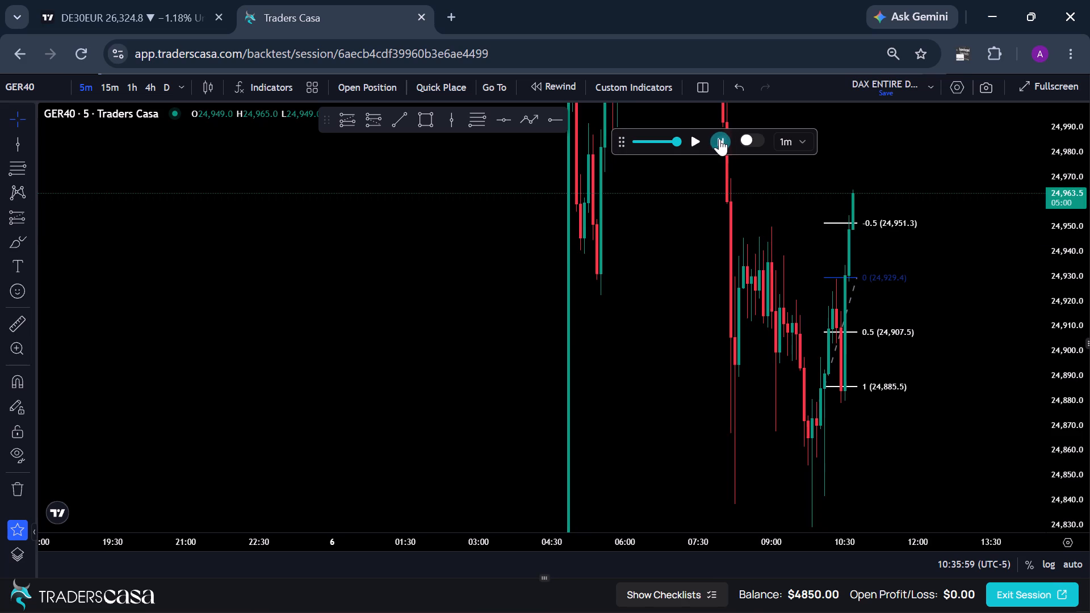
pyautogui.doubleClick(719, 138)
pyautogui.click(719, 138)
pyautogui.click(719, 138)
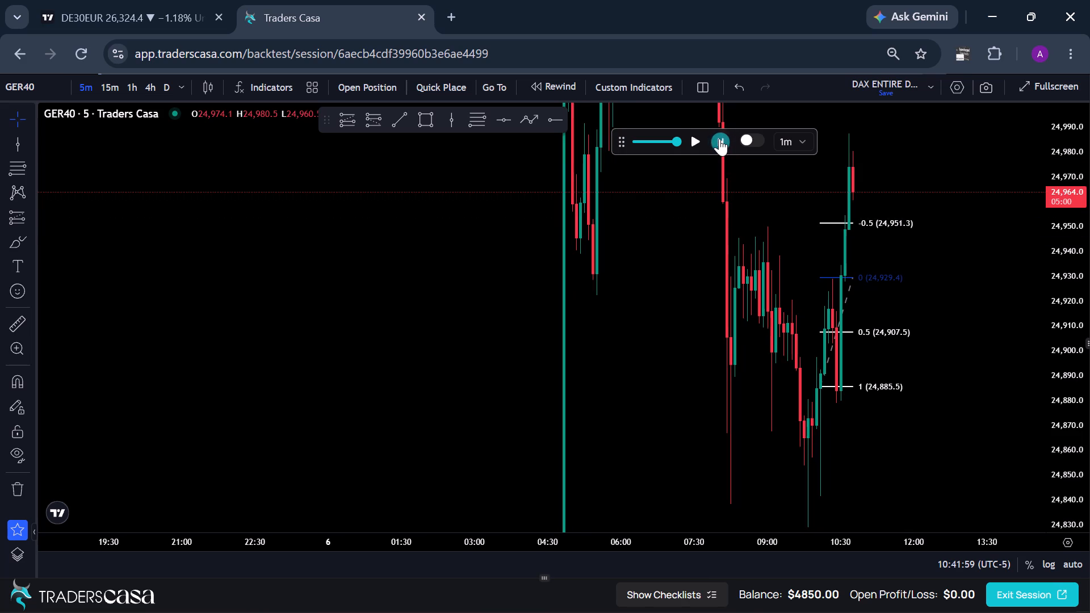
# Re-anchor the Fib retracement to the new upswing, with level 0 at about 24,987.4 and level 1 at about 24,926.4.
pyautogui.moveTo(976, 328); pyautogui.dragTo(844, 371)
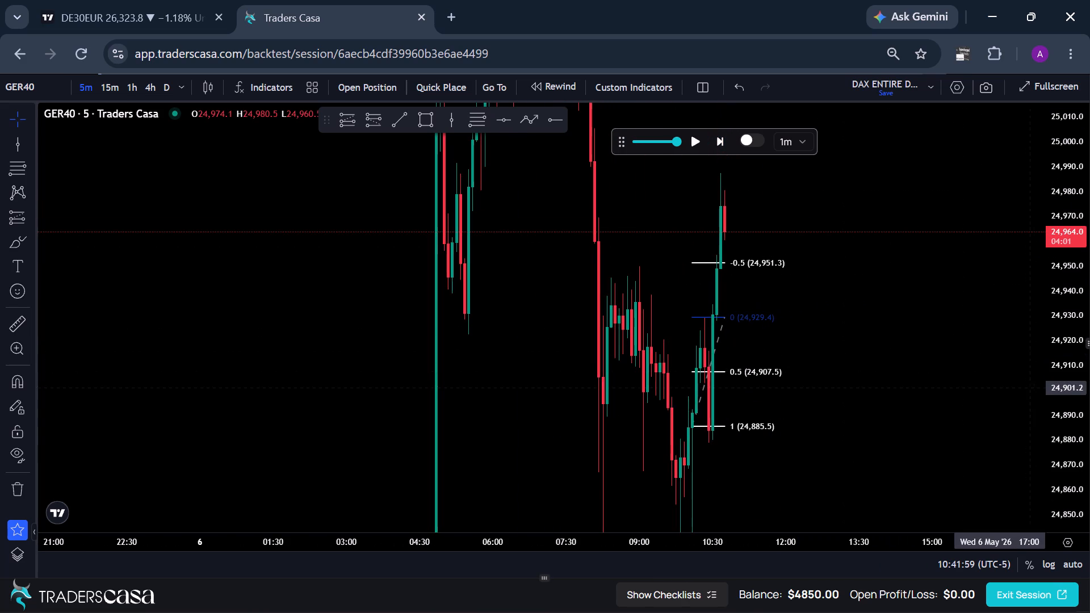
pyautogui.scroll(-3, 1054, 396)
pyautogui.moveTo(723, 320); pyautogui.dragTo(730, 291)
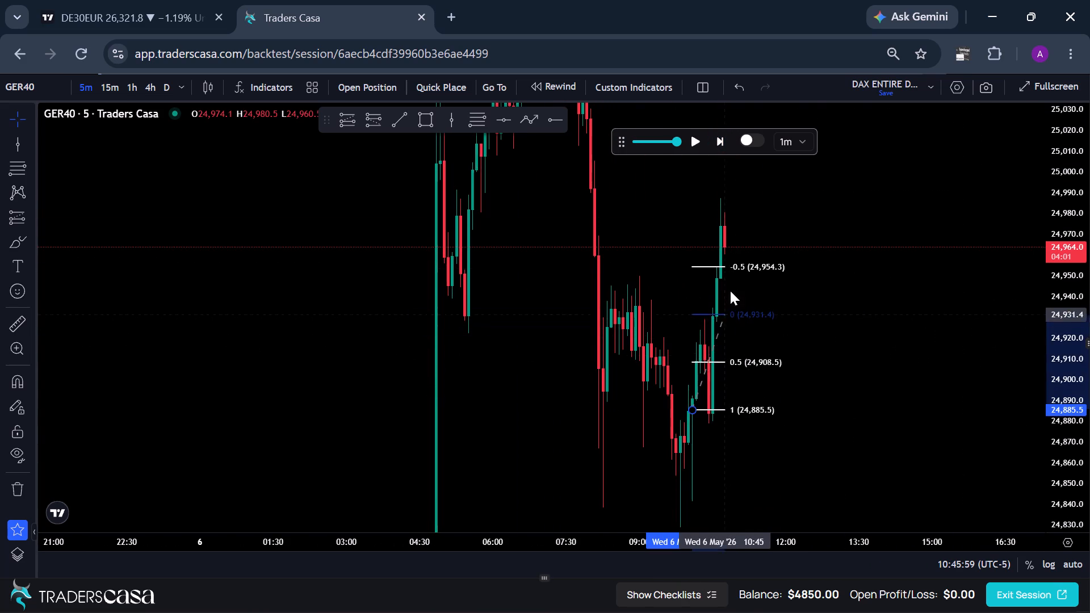
pyautogui.moveTo(730, 291); pyautogui.dragTo(764, 198)
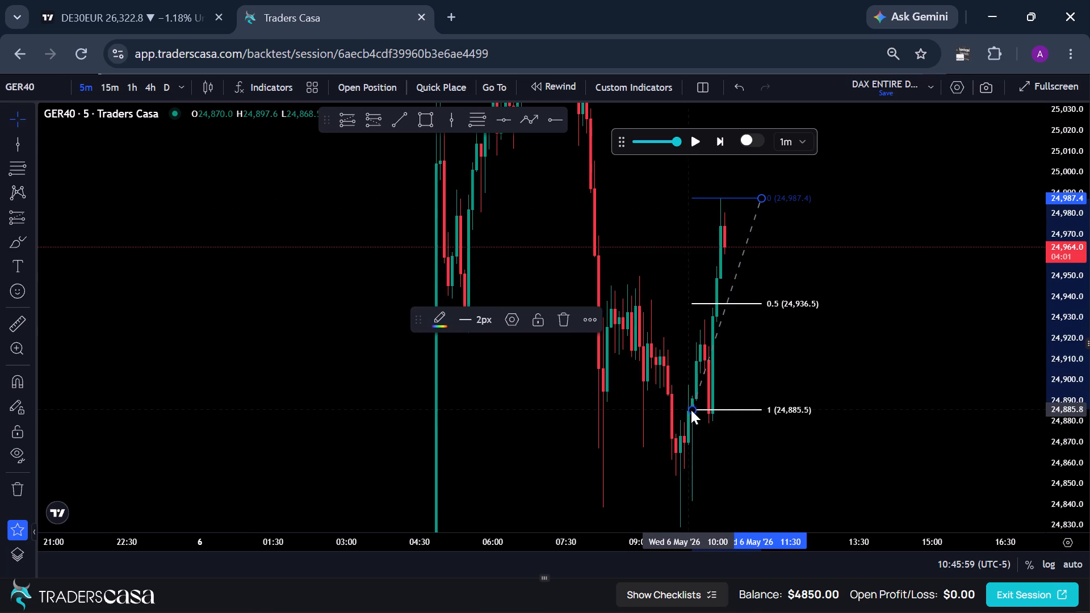
pyautogui.moveTo(693, 410); pyautogui.dragTo(715, 320)
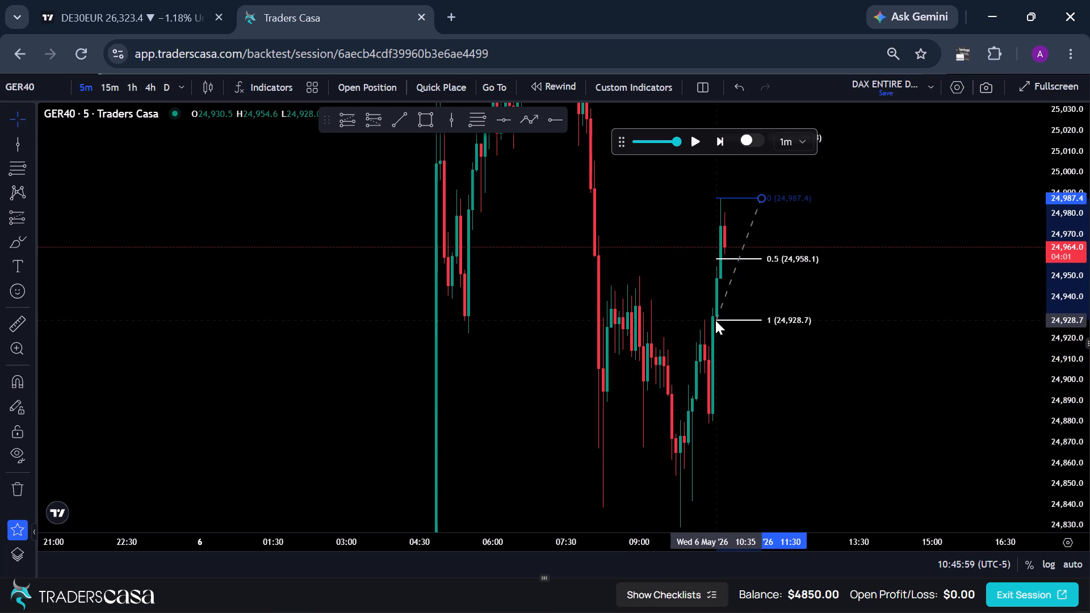
pyautogui.moveTo(715, 320); pyautogui.dragTo(712, 325)
# Start a new buy position with an entry price of 24956.9, at the adjusted Fib's 0.5 level.
pyautogui.moveTo(767, 404); pyautogui.dragTo(988, 467)
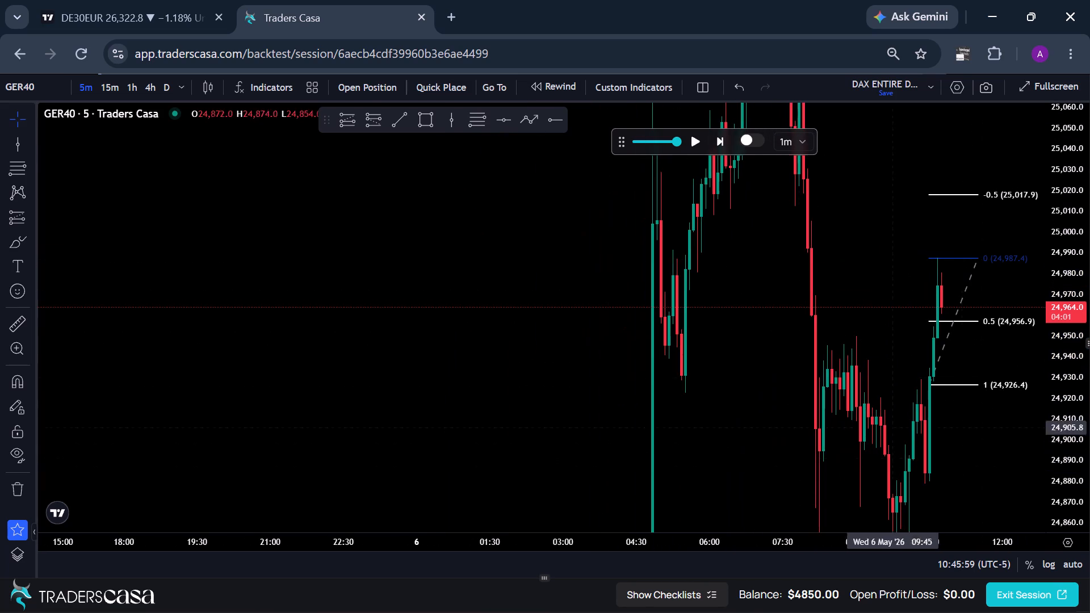
pyautogui.click(367, 91)
pyautogui.click(390, 259)
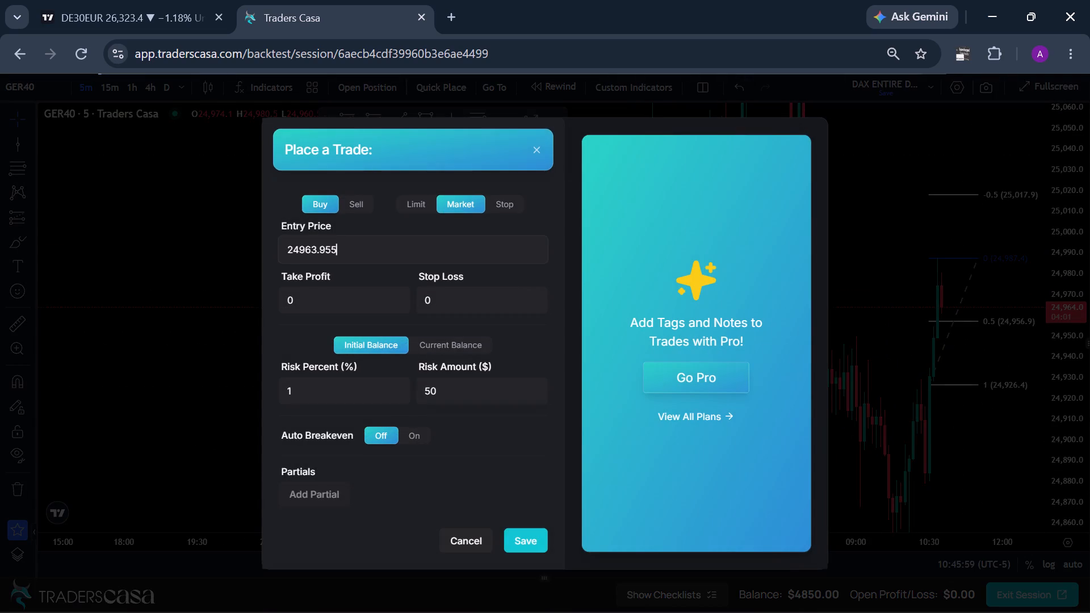
pyautogui.press('BackSpace')
pyautogui.press('BackSpace')
pyautogui.press('BackSpace')
pyautogui.press('BackSpace')
pyautogui.press('BackSpace')
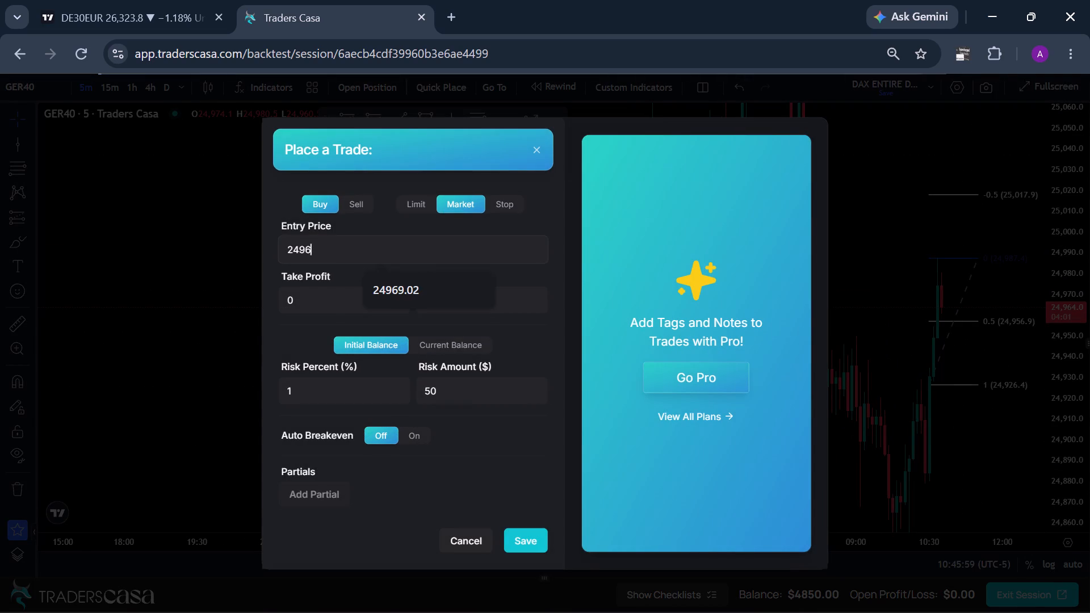
pyautogui.press('BackSpace')
pyautogui.write('56')
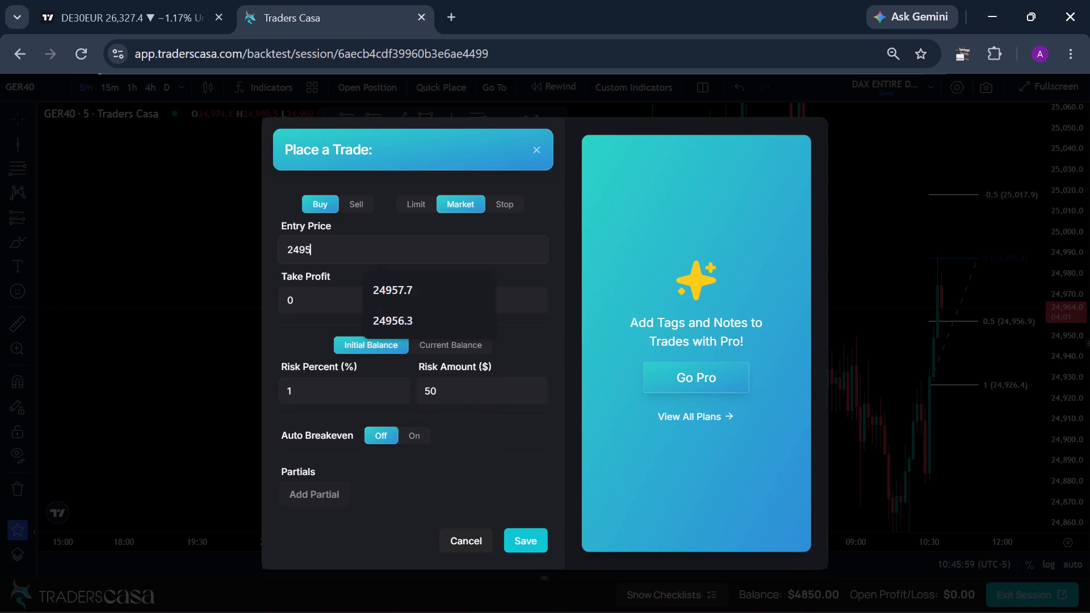
pyautogui.write('.9')
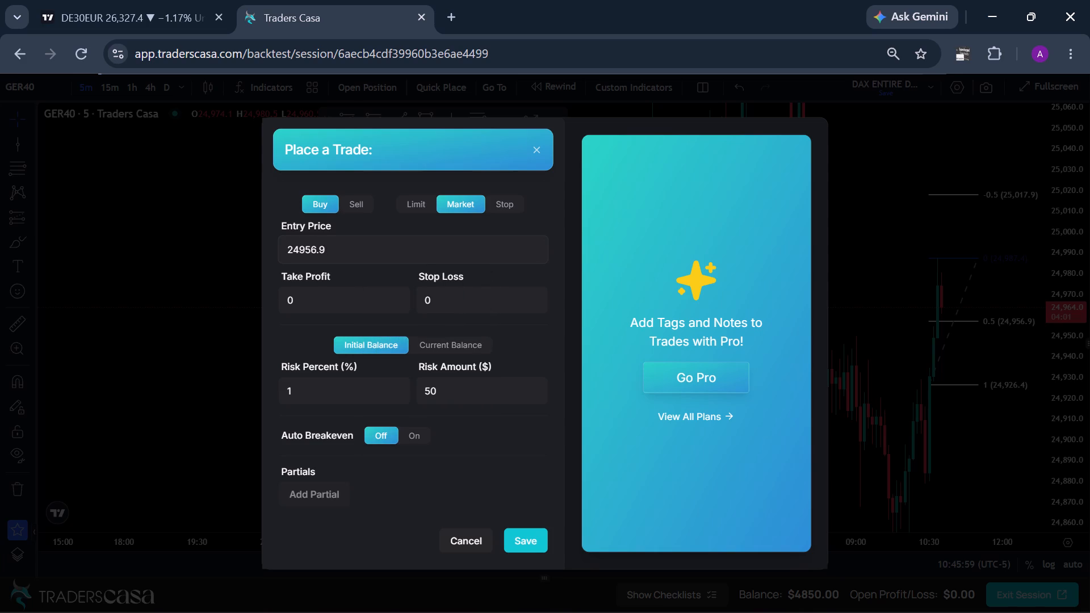
# Set take profit to 25017.9 and stop loss to 24926.4, and save the buy as a Limit order.
pyautogui.click(337, 308)
pyautogui.write('25')
pyautogui.write('017')
pyautogui.write('.9')
pyautogui.click(459, 307)
pyautogui.write('24926')
pyautogui.write('.4')
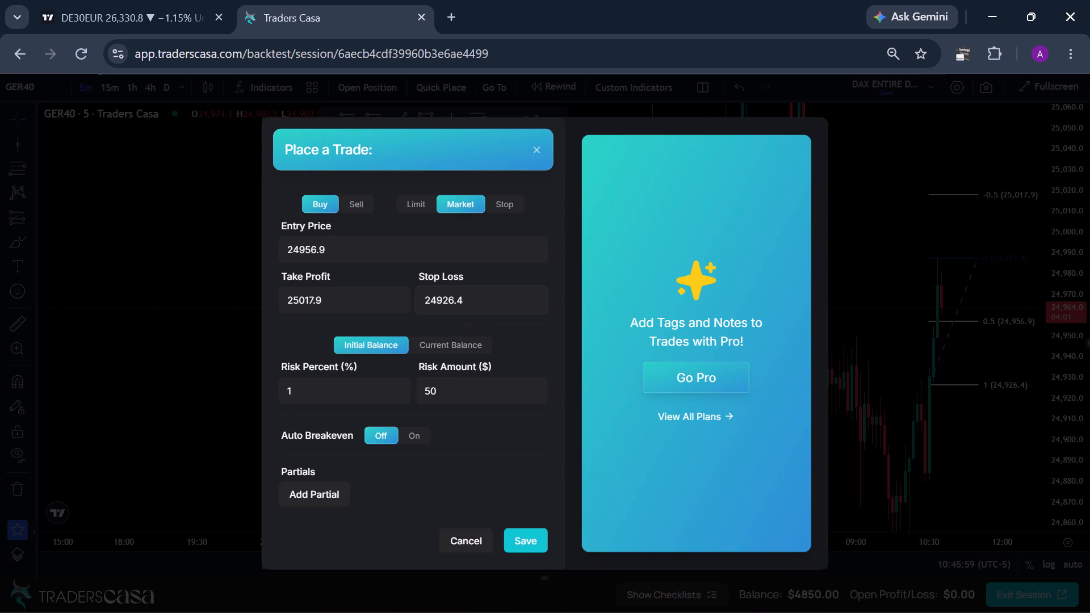
pyautogui.click(409, 206)
pyautogui.click(513, 534)
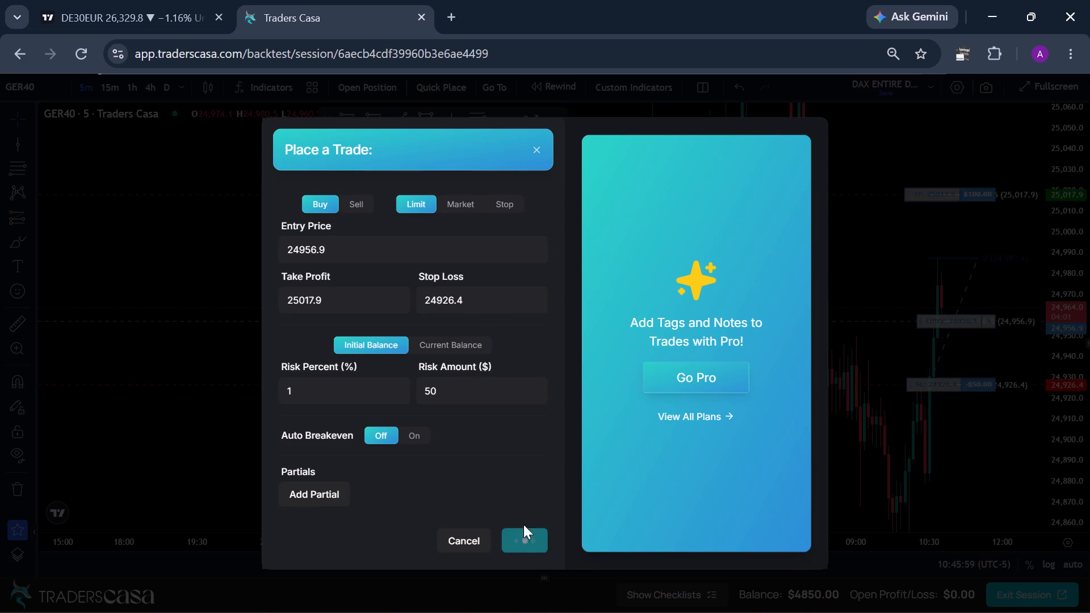
# Advance the replay in 1-minute steps to 11:01 on 6 May to play out the 24956.9 buy trade.
pyautogui.moveTo(837, 459); pyautogui.dragTo(556, 432)
pyautogui.click(718, 141)
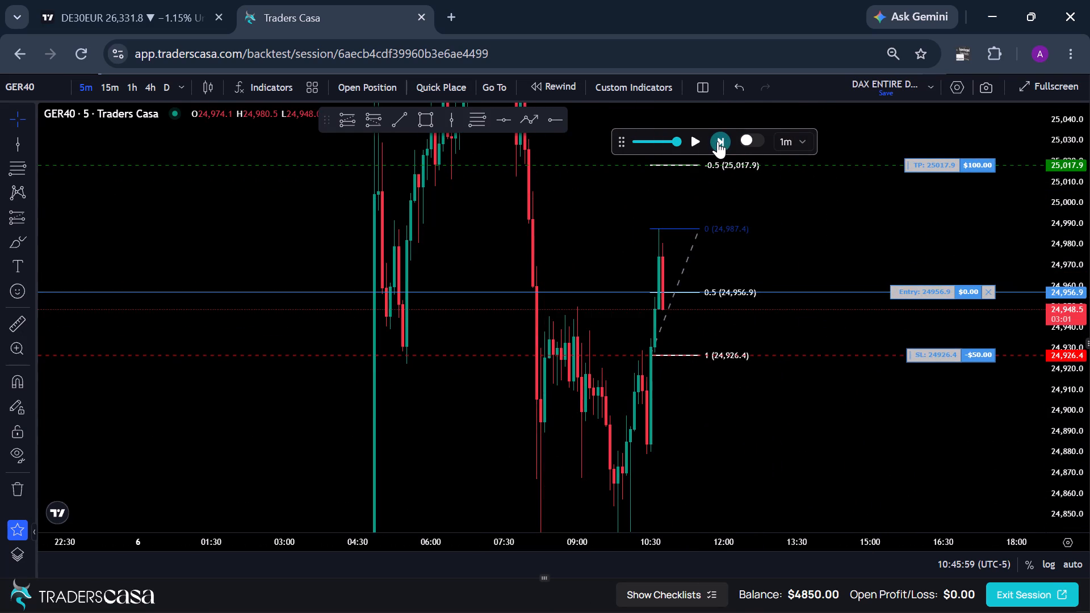
pyautogui.tripleClick(718, 141)
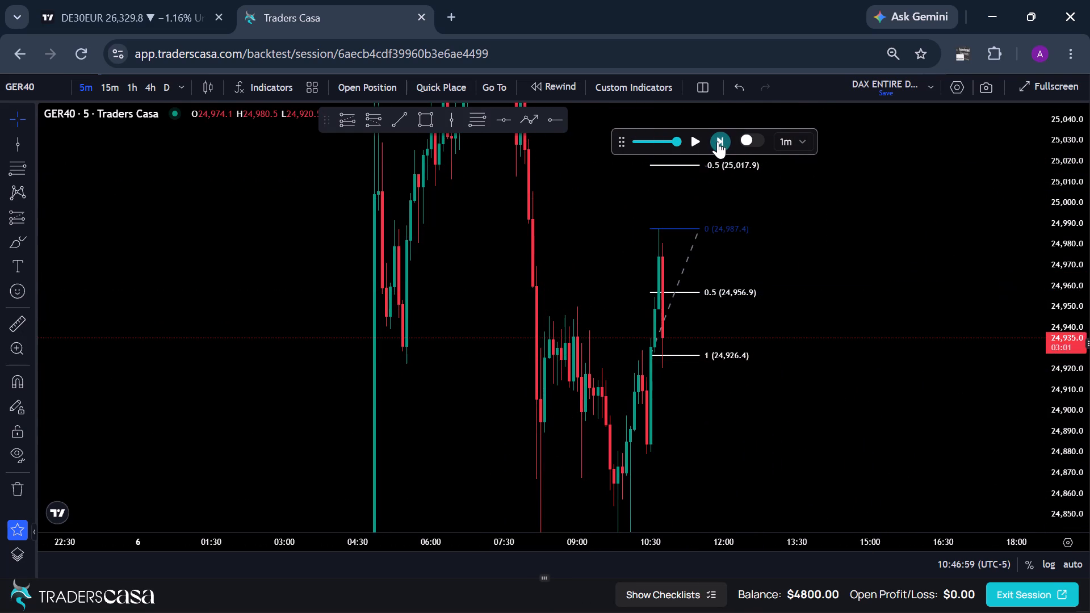
pyautogui.scroll(-6, 1053, 388)
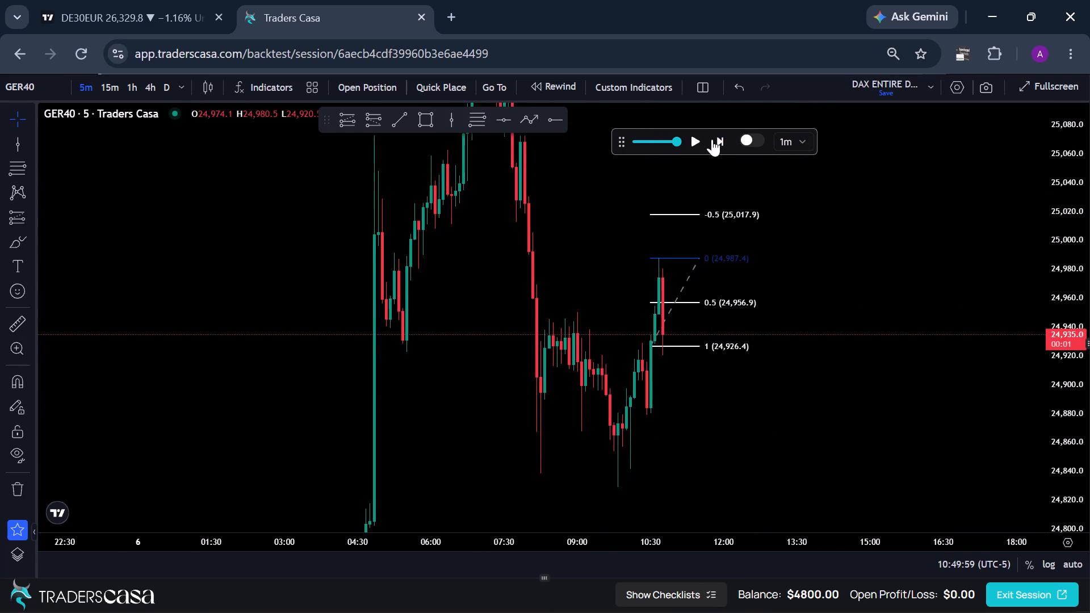
pyautogui.tripleClick(720, 145)
pyautogui.tripleClick(720, 145)
pyautogui.tripleClick(721, 145)
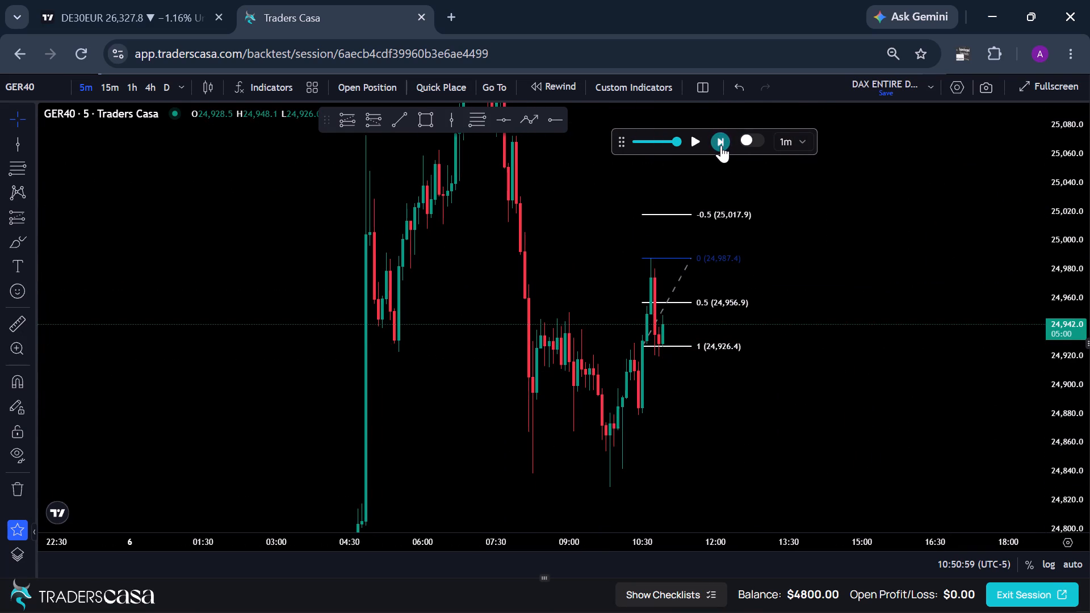
pyautogui.doubleClick(721, 145)
pyautogui.click(722, 145)
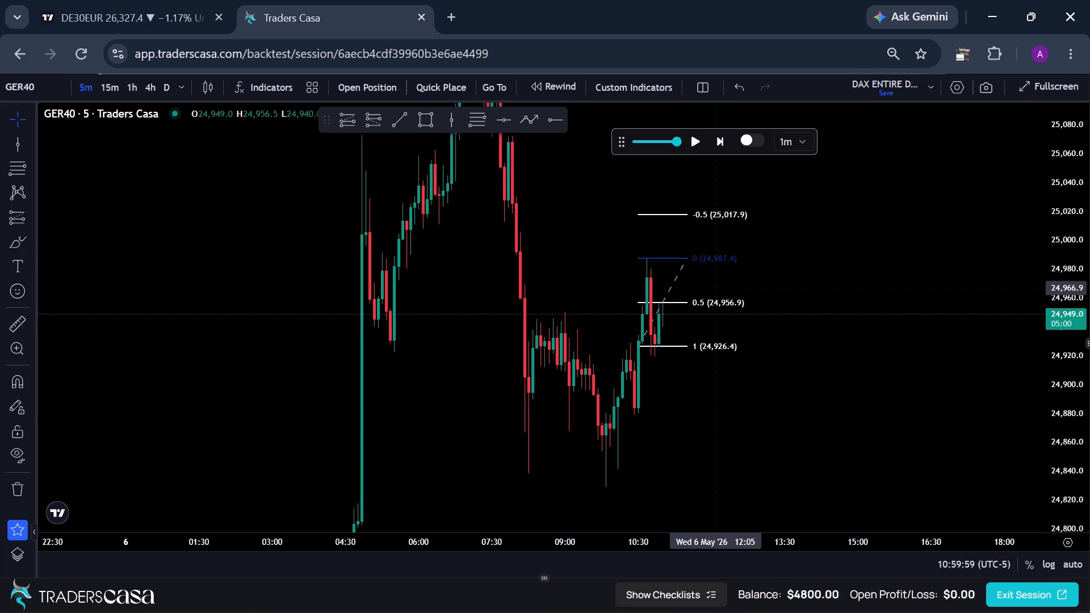
# Delete the Fib retracement used for the 24956.9 buy trade.
pyautogui.click(709, 308)
pyautogui.click(559, 314)
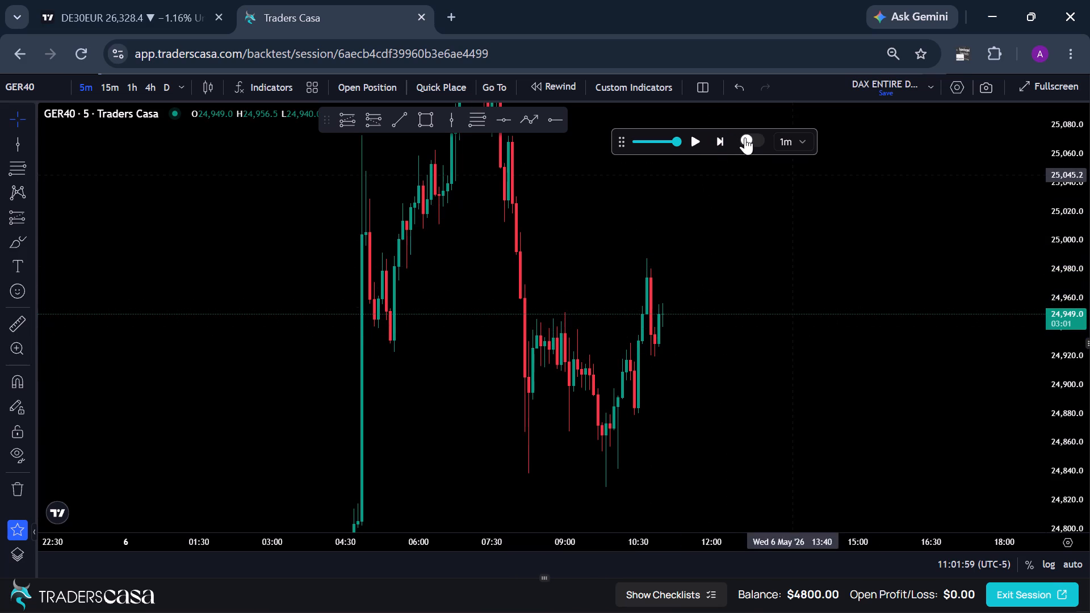
# Advance the replay to 11:44 on 6 May, combining continuous playback with 1-minute steps.
pyautogui.tripleClick(723, 137)
pyautogui.tripleClick(724, 138)
pyautogui.doubleClick(724, 139)
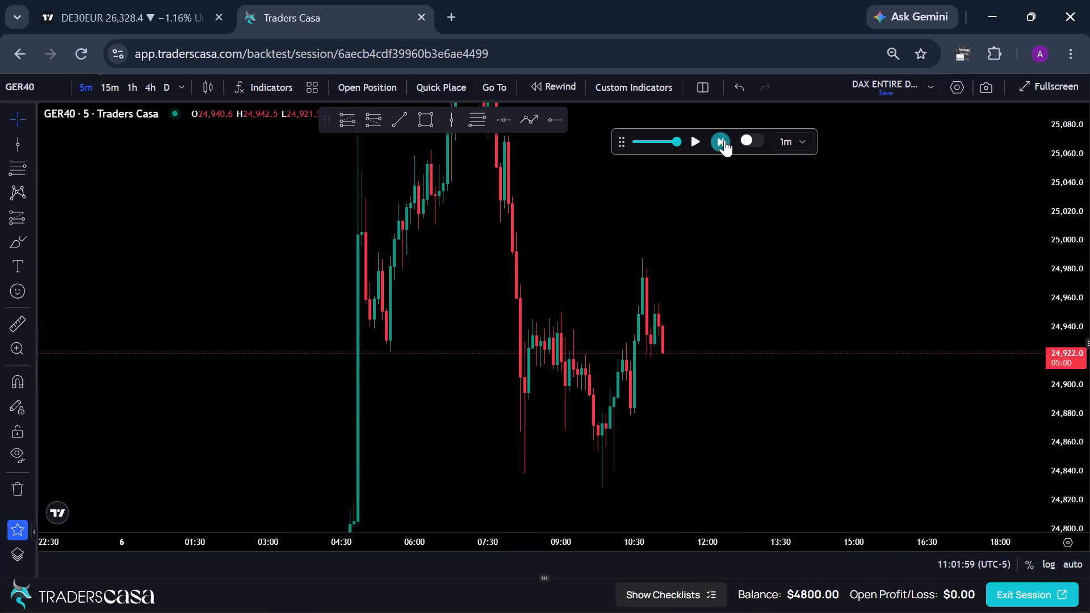
pyautogui.doubleClick(726, 145)
pyautogui.click(697, 142)
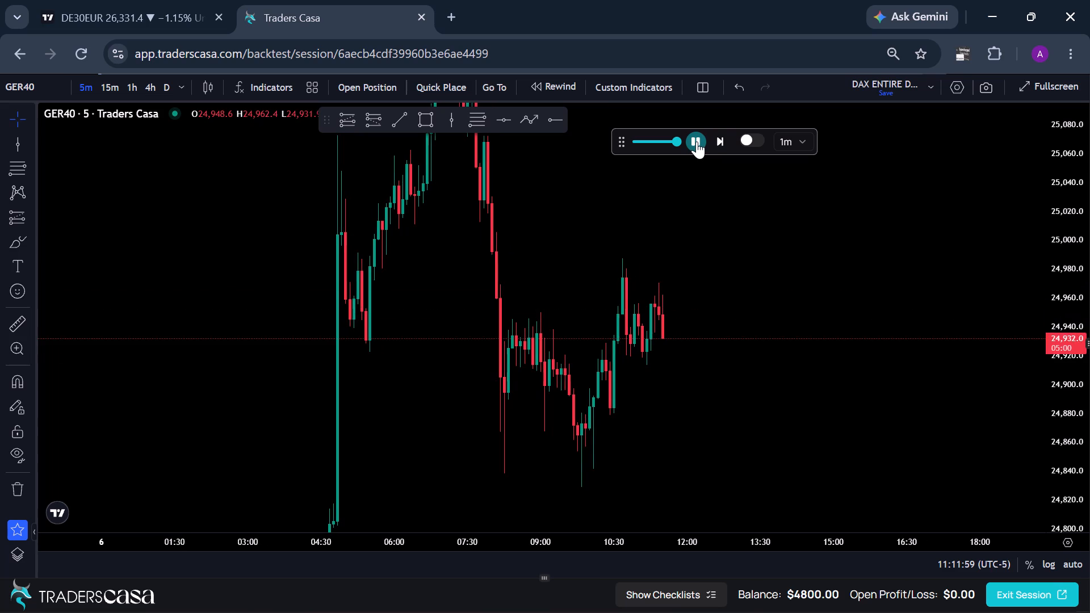
pyautogui.click(697, 141)
pyautogui.click(720, 140)
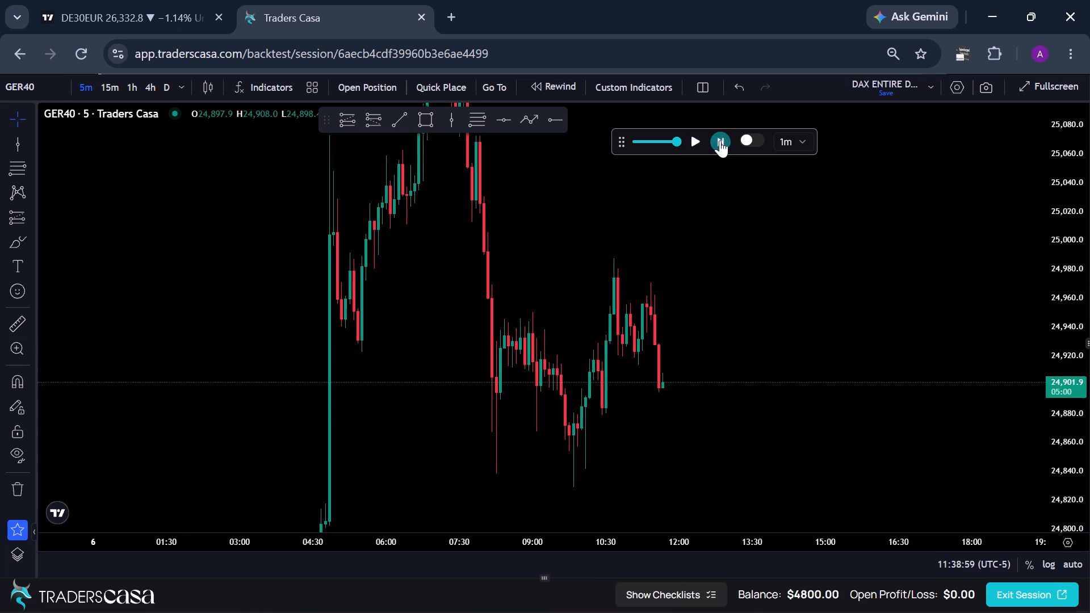
pyautogui.click(720, 140)
pyautogui.click(720, 140)
pyautogui.click(720, 140)
pyautogui.click(720, 140)
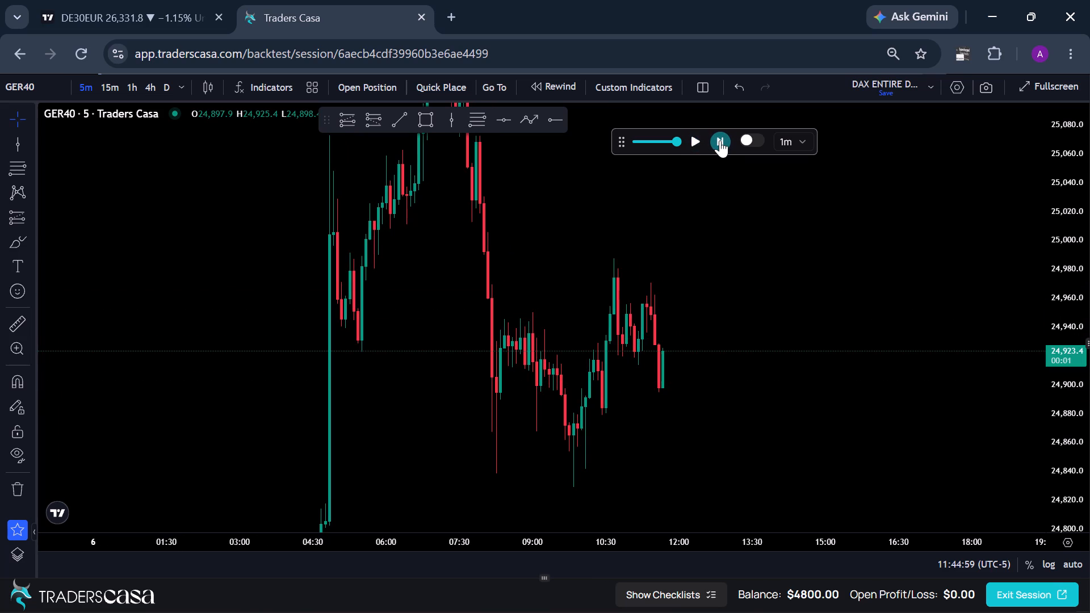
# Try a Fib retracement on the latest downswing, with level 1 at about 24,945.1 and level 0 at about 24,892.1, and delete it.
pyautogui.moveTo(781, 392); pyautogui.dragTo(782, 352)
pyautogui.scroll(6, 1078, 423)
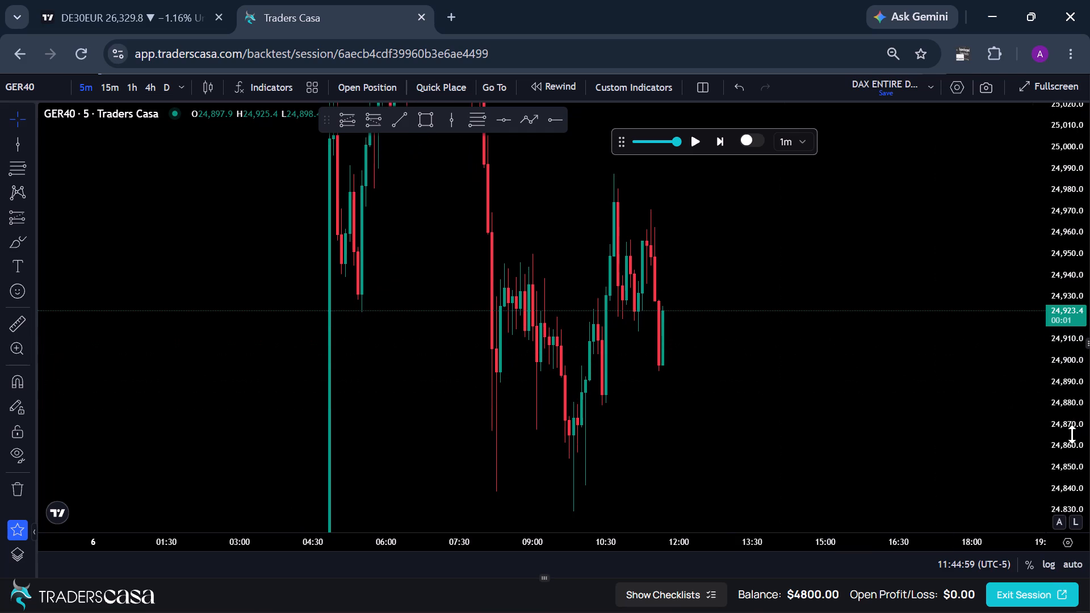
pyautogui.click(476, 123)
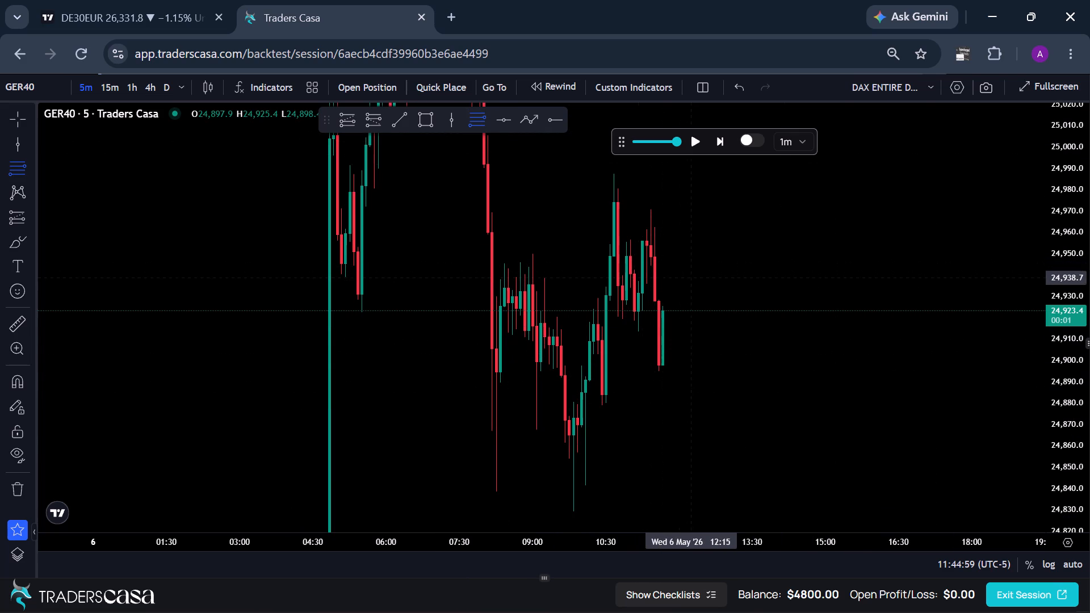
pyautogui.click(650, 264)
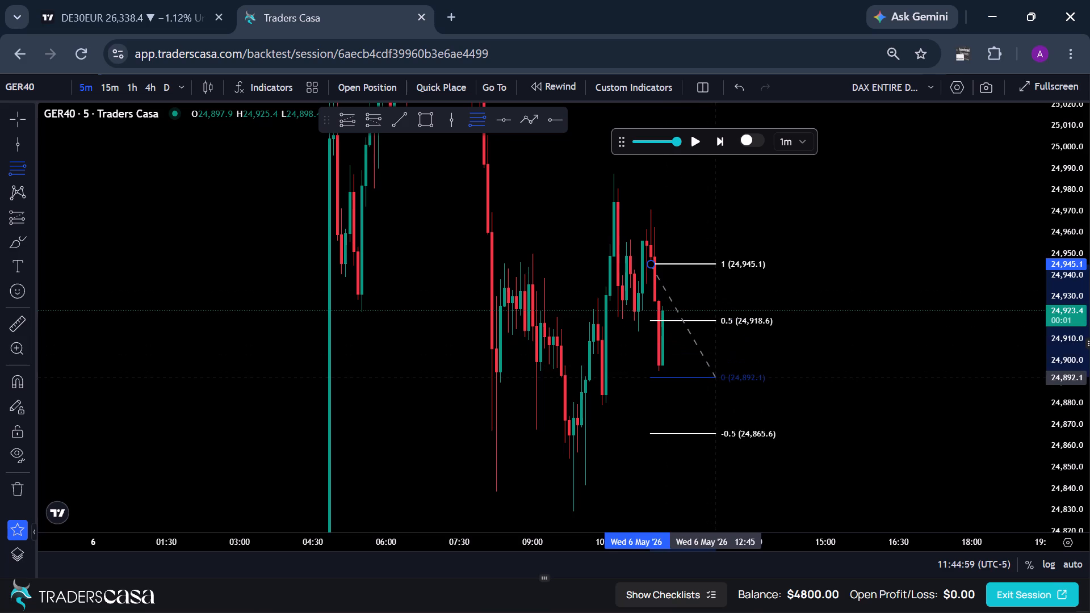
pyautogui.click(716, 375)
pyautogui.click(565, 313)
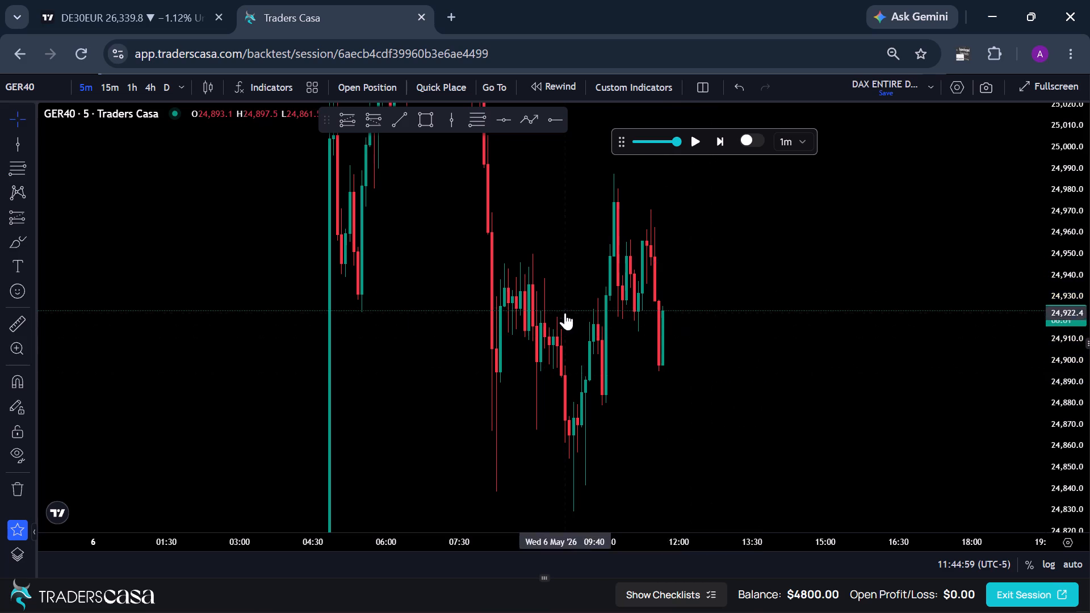
# Advance the replay to 13:04 on 6 May, combining continuous playback with 1-minute steps.
pyautogui.tripleClick(724, 144)
pyautogui.tripleClick(725, 144)
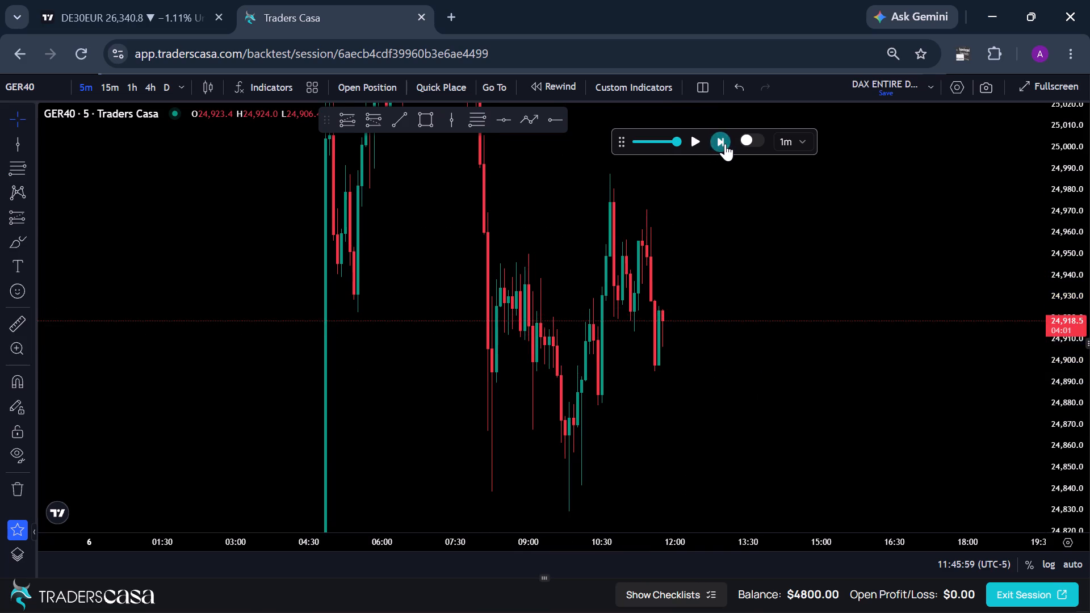
pyautogui.click(725, 144)
pyautogui.tripleClick(725, 144)
pyautogui.click(725, 144)
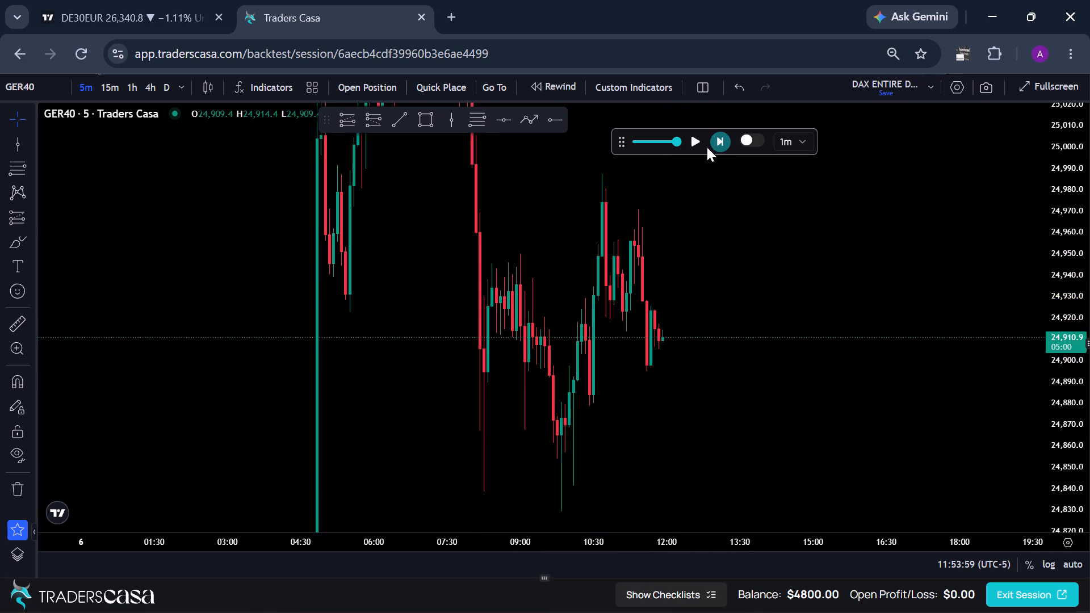
pyautogui.click(701, 141)
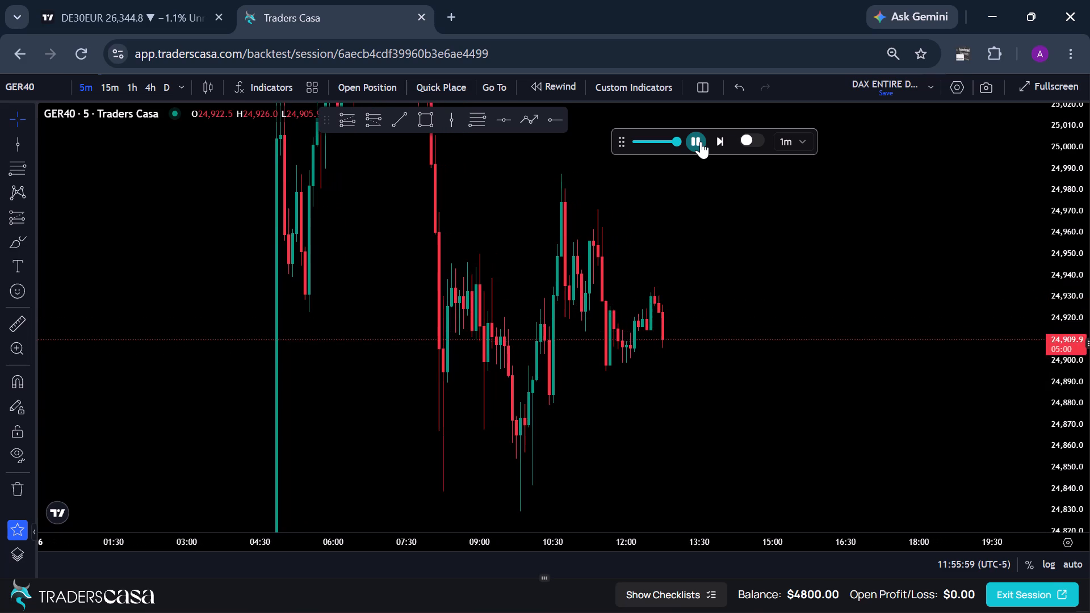
pyautogui.click(701, 141)
pyautogui.click(701, 141)
pyautogui.click(701, 141)
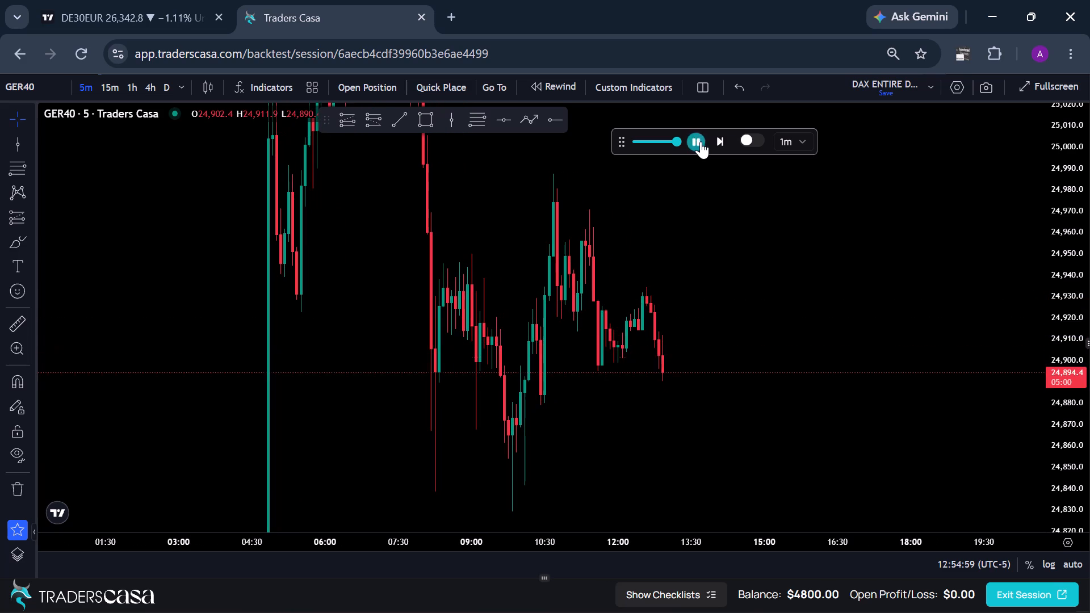
pyautogui.click(718, 141)
pyautogui.doubleClick(718, 141)
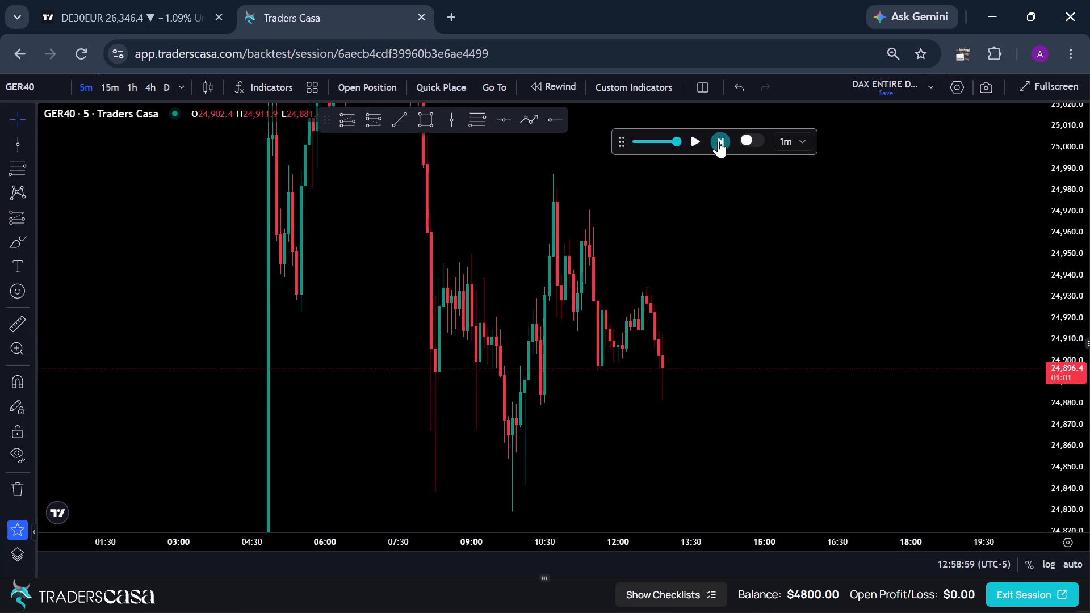
pyautogui.doubleClick(718, 141)
pyautogui.click(718, 141)
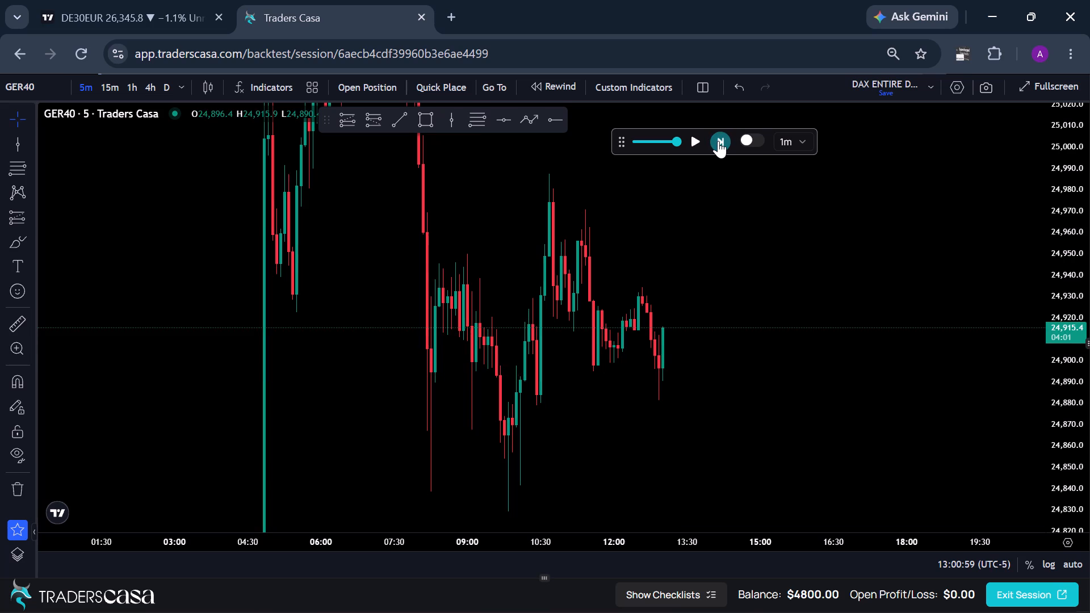
pyautogui.tripleClick(718, 141)
pyautogui.click(718, 141)
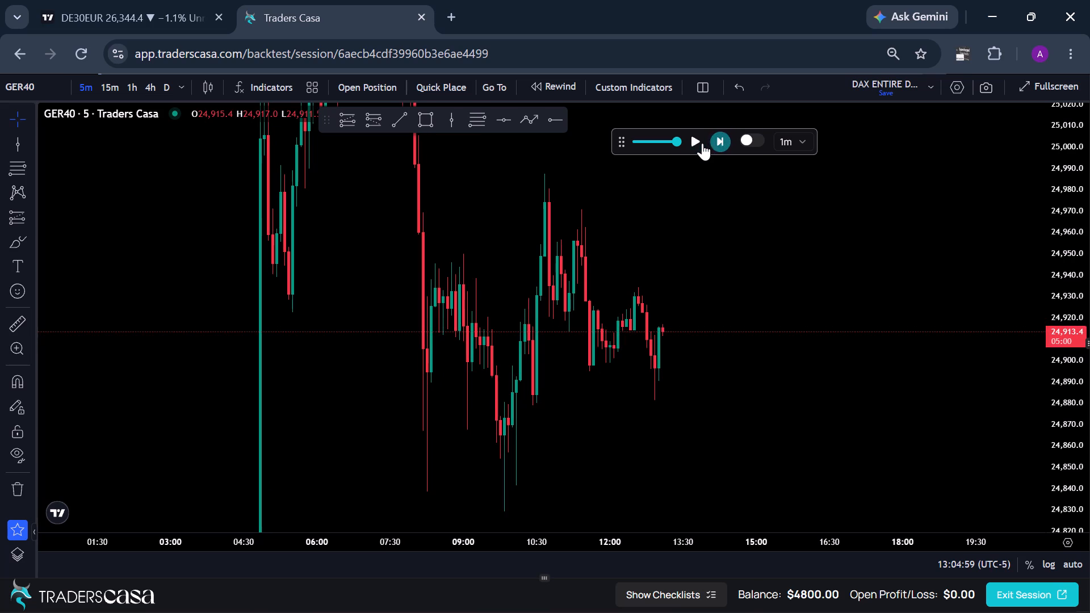
# Play the replay past 14:00 on 6 May and continue in 1-minute steps to 14:26.
pyautogui.click(702, 143)
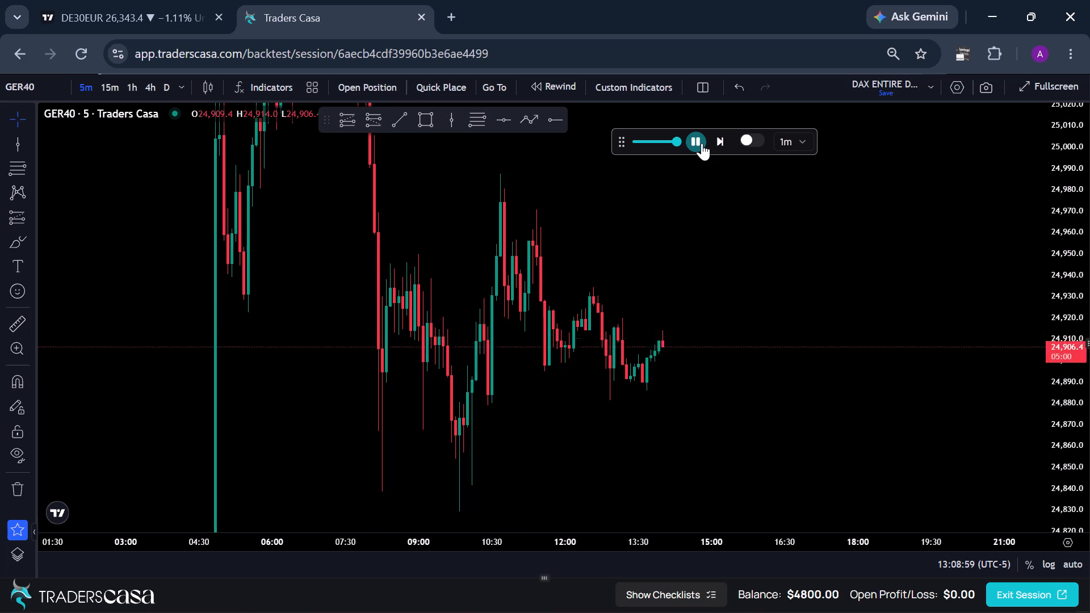
pyautogui.click(702, 143)
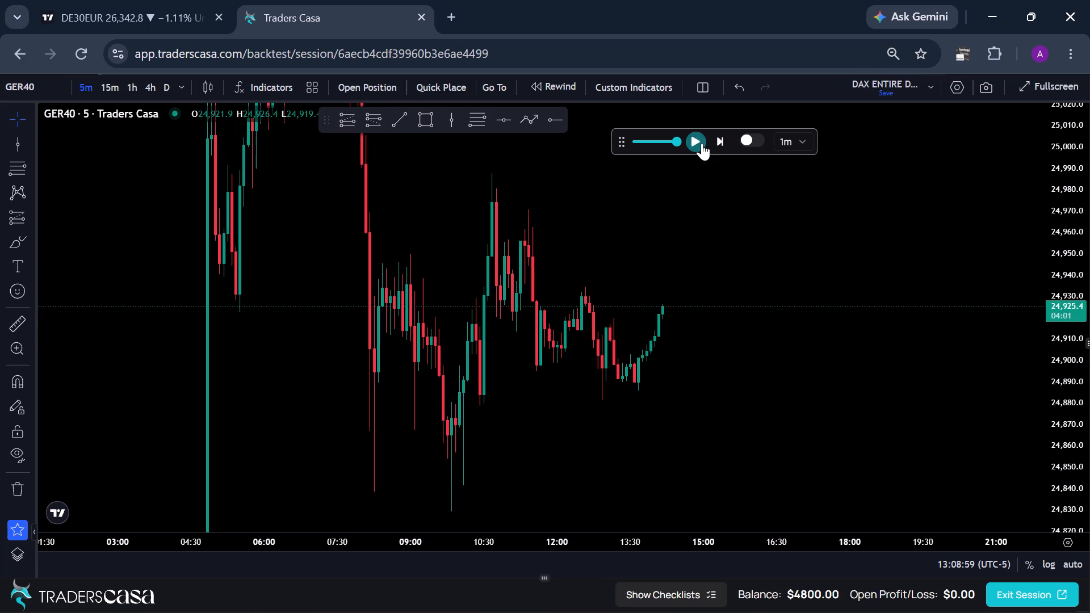
pyautogui.click(718, 143)
pyautogui.tripleClick(718, 143)
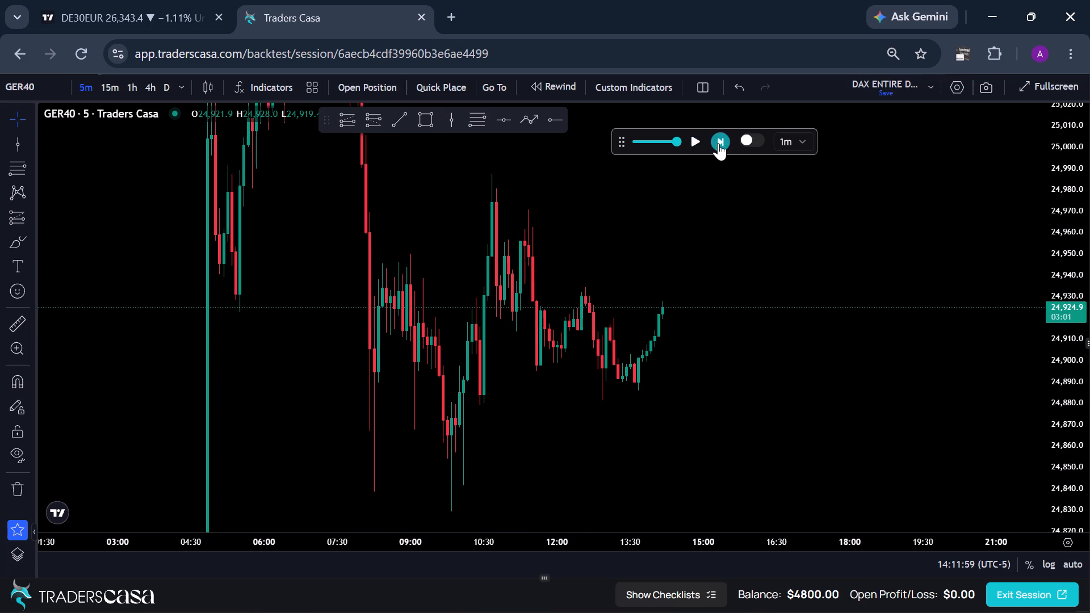
pyautogui.click(718, 143)
pyautogui.tripleClick(718, 143)
pyautogui.tripleClick(718, 143)
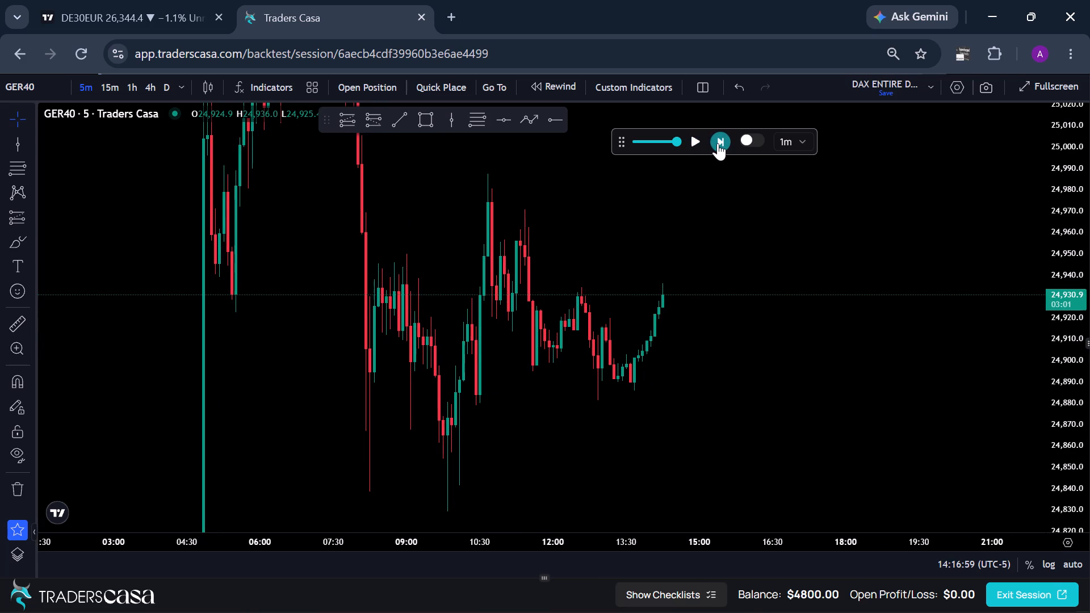
pyautogui.click(718, 143)
pyautogui.tripleClick(718, 143)
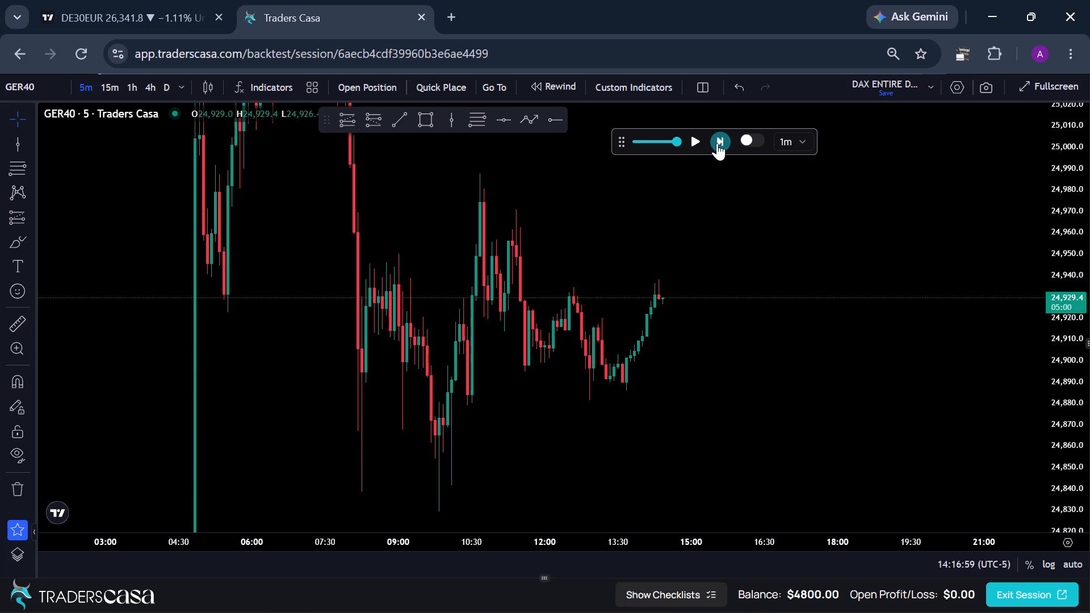
pyautogui.click(717, 143)
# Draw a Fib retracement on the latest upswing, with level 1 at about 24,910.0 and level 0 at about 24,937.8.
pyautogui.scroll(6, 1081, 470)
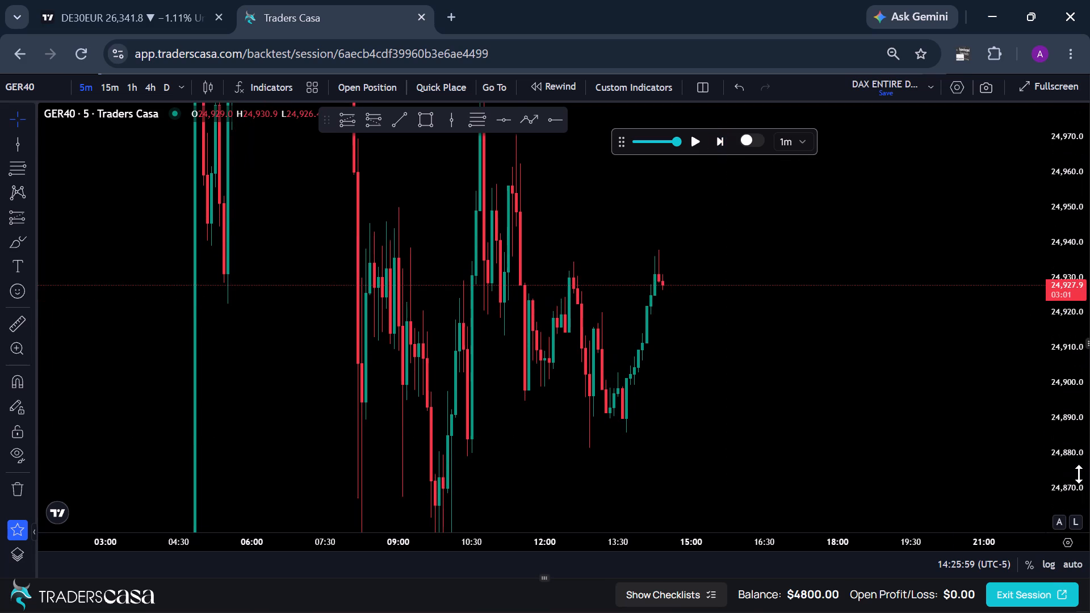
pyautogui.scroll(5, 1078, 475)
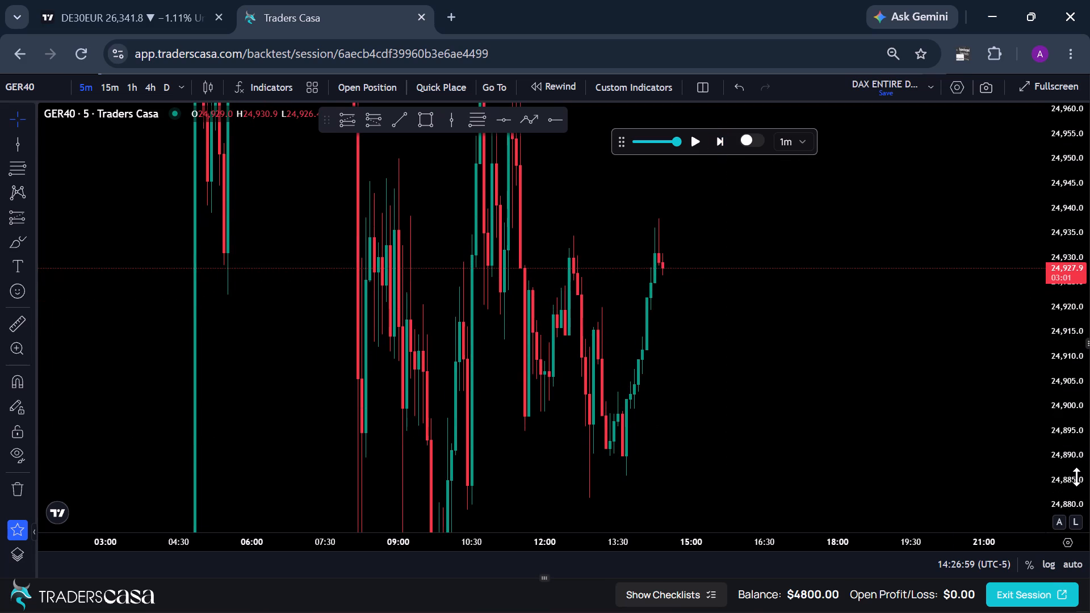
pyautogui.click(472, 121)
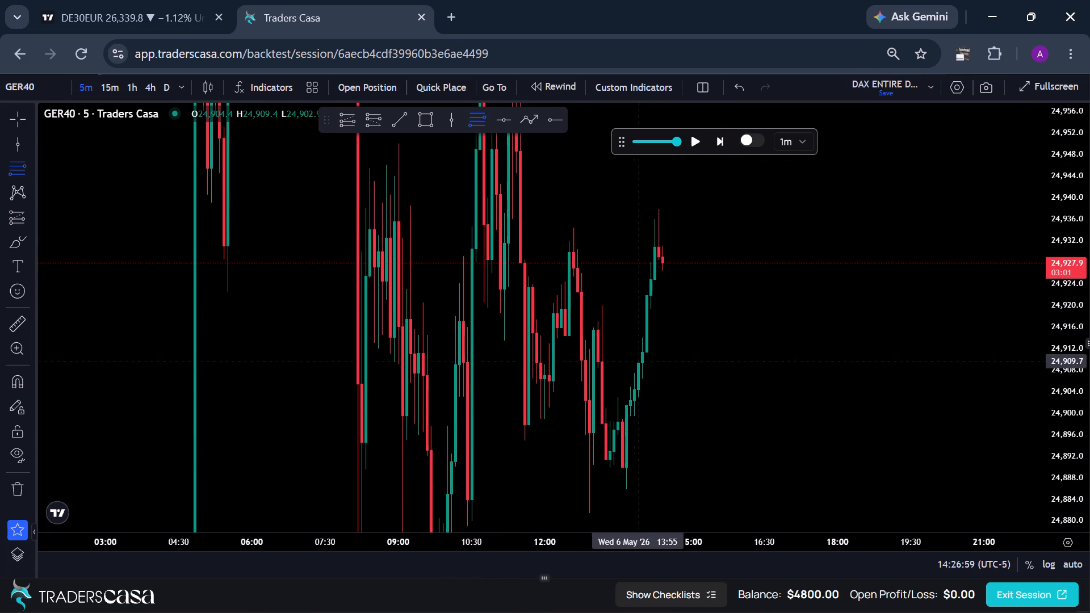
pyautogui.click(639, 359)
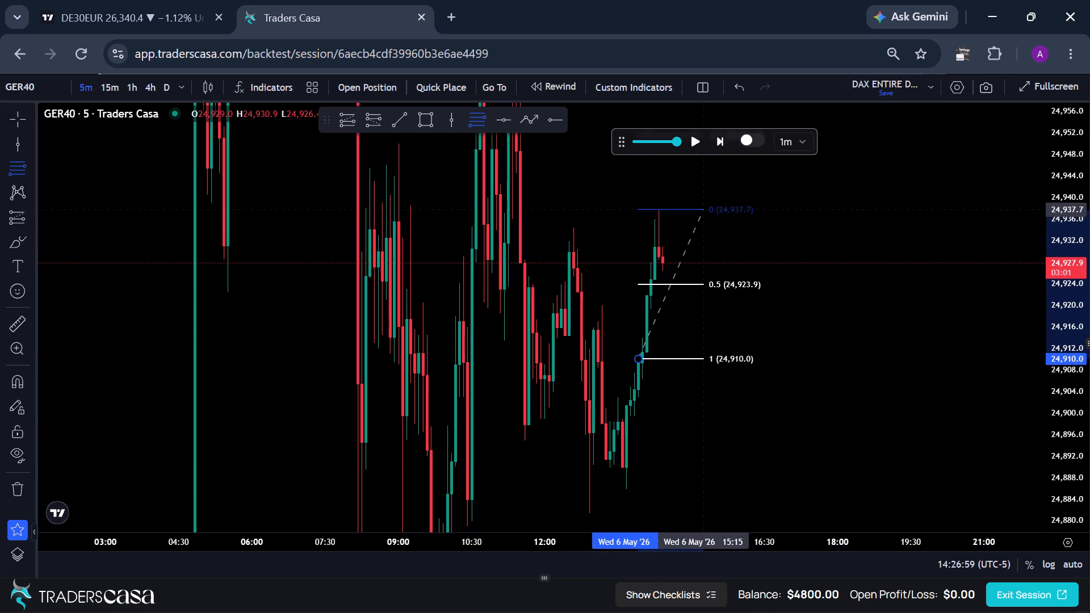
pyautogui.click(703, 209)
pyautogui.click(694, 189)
# Advance the replay in 1-minute steps to 14:35 on 6 May.
pyautogui.click(725, 137)
pyautogui.click(725, 137)
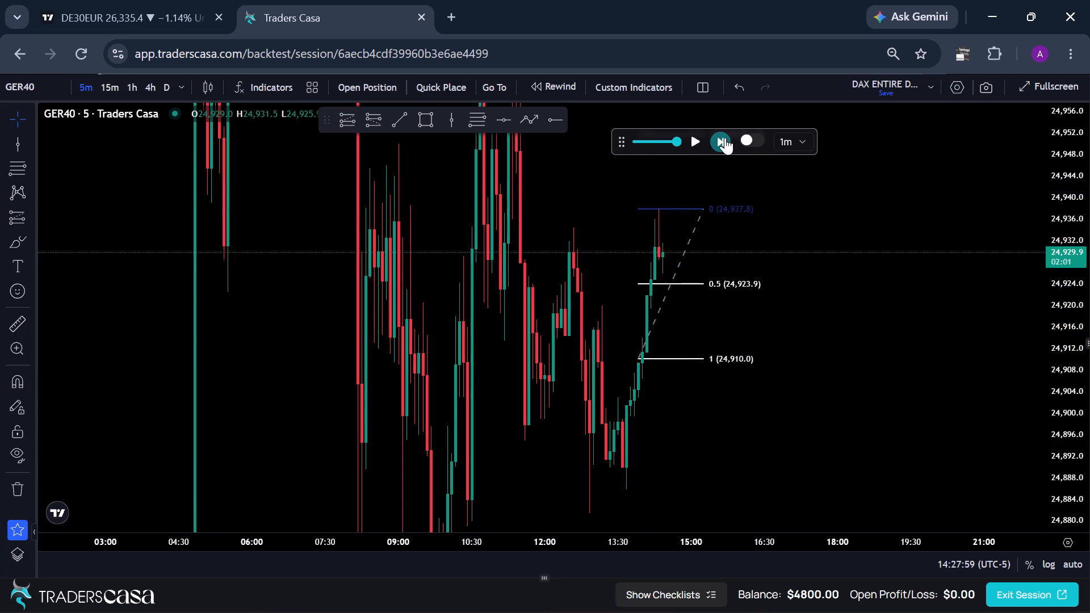
pyautogui.click(725, 137)
pyautogui.tripleClick(725, 138)
pyautogui.doubleClick(725, 138)
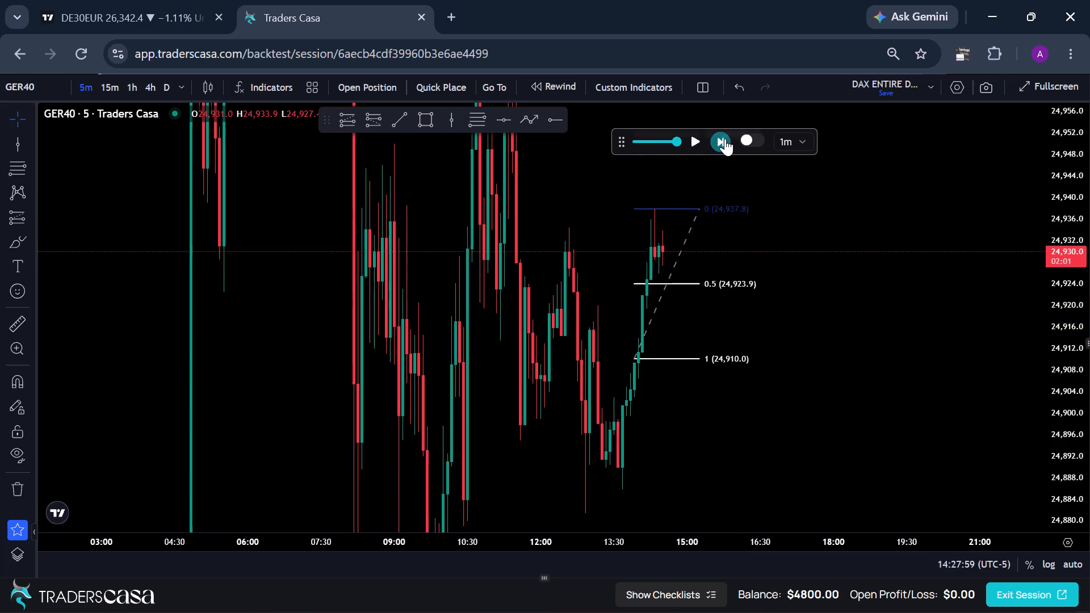
pyautogui.click(722, 144)
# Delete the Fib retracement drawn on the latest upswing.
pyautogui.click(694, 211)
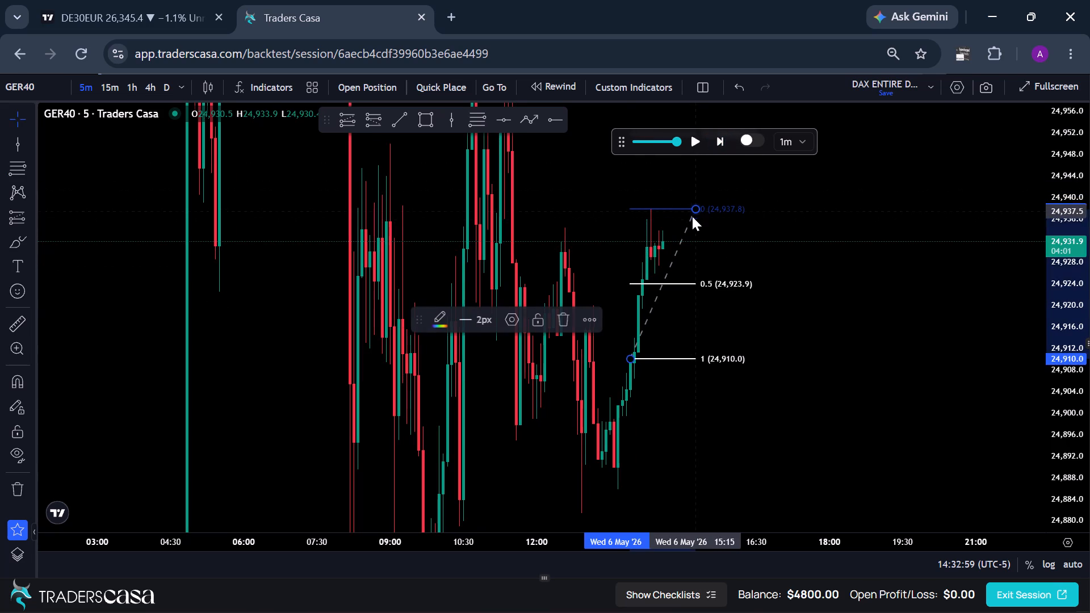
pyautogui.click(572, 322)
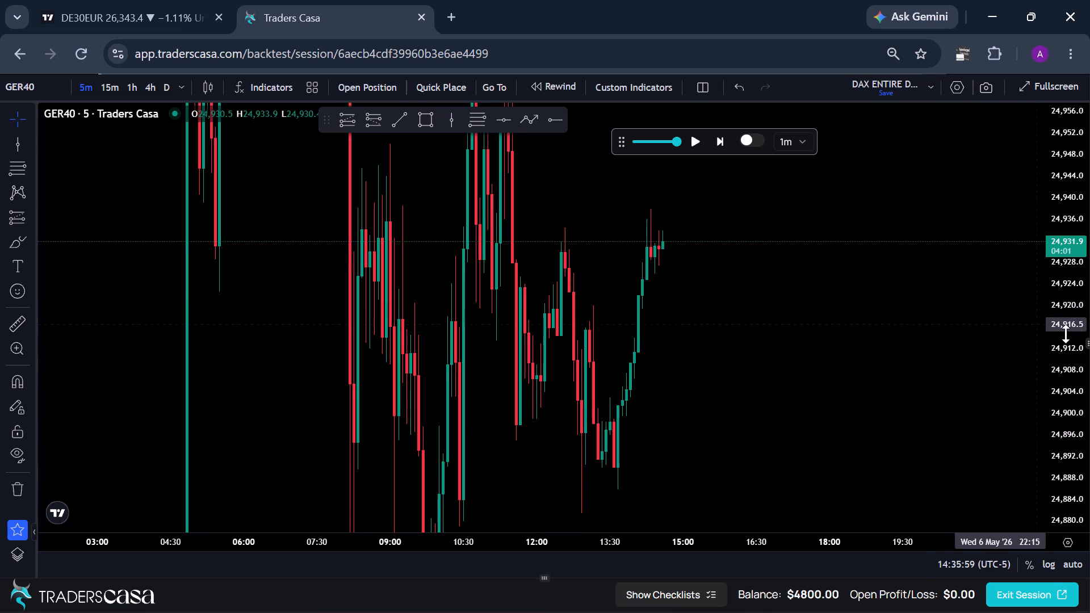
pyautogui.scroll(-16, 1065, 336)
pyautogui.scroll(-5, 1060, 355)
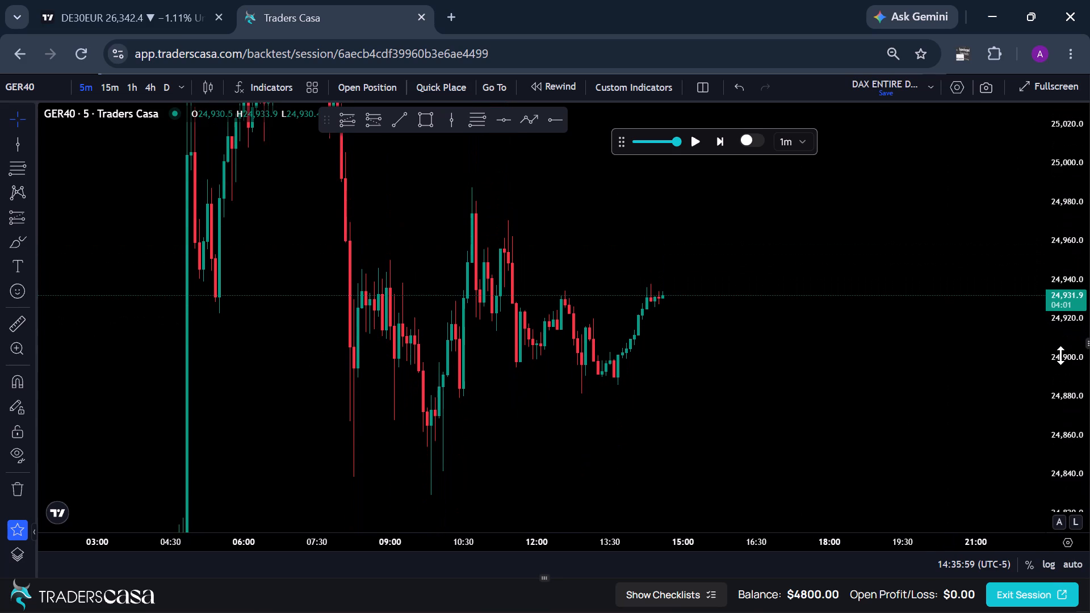
# Set the replay step to 5 minutes and play GER40 forward to 03:00 on 7 May, pausing there.
pyautogui.scroll(-9, 1060, 355)
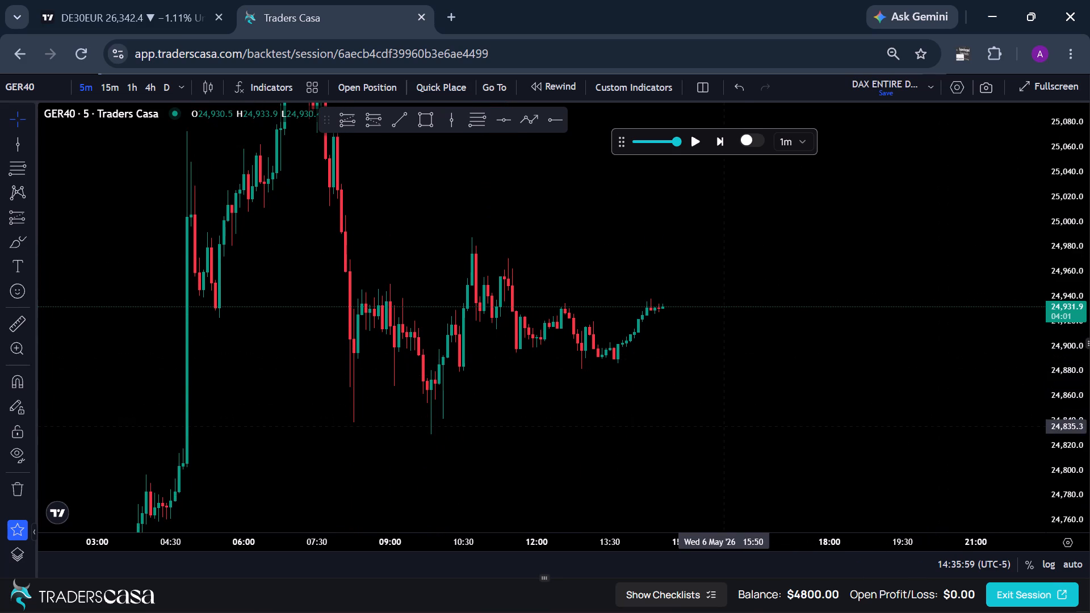
pyautogui.click(794, 142)
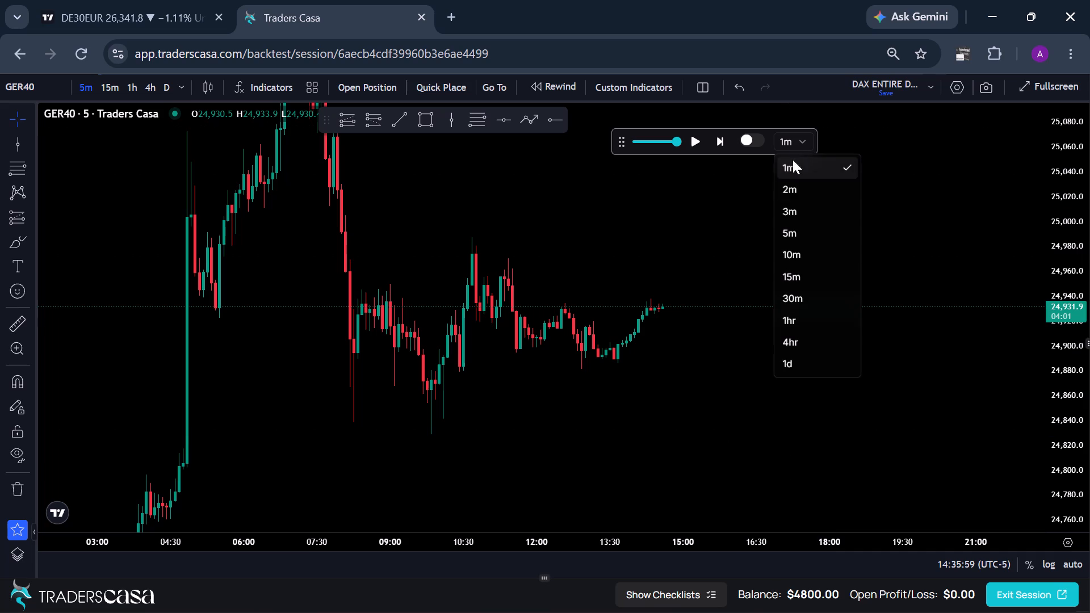
pyautogui.click(799, 233)
pyautogui.click(692, 135)
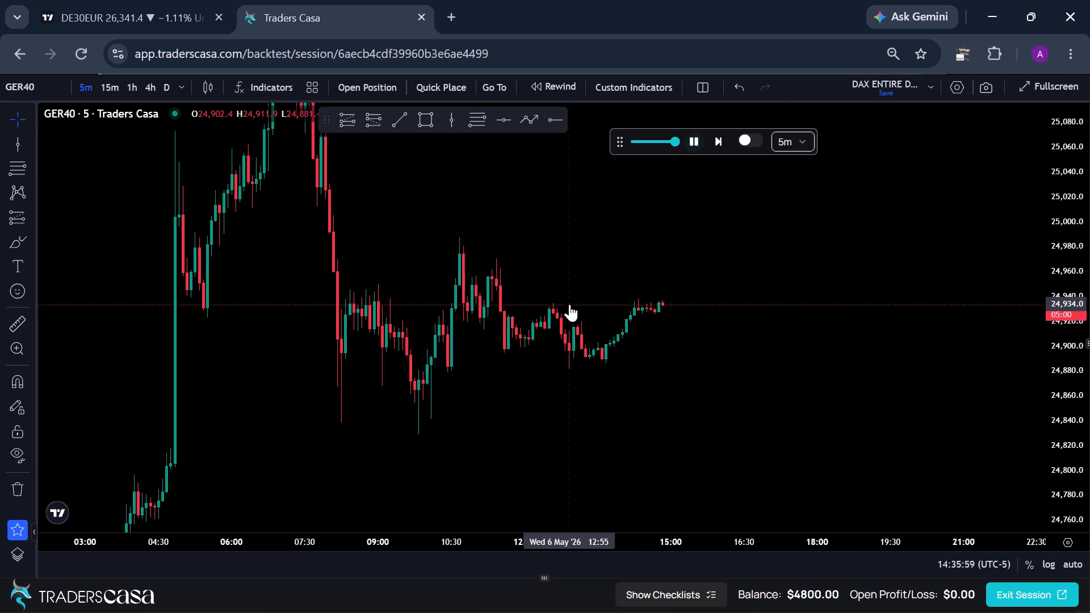
pyautogui.scroll(2, 1051, 417)
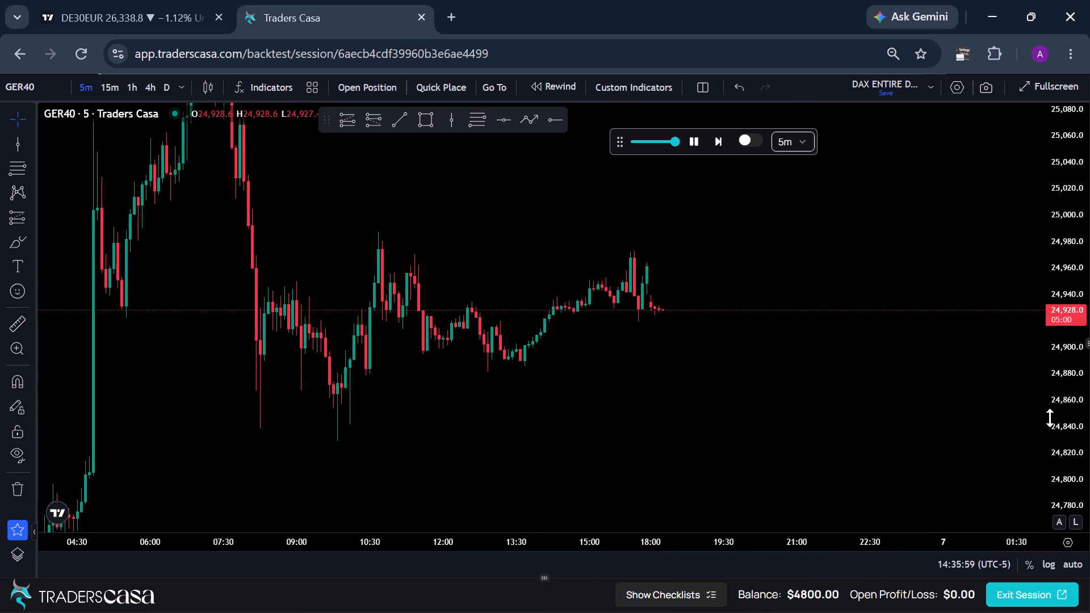
pyautogui.scroll(2, 1050, 418)
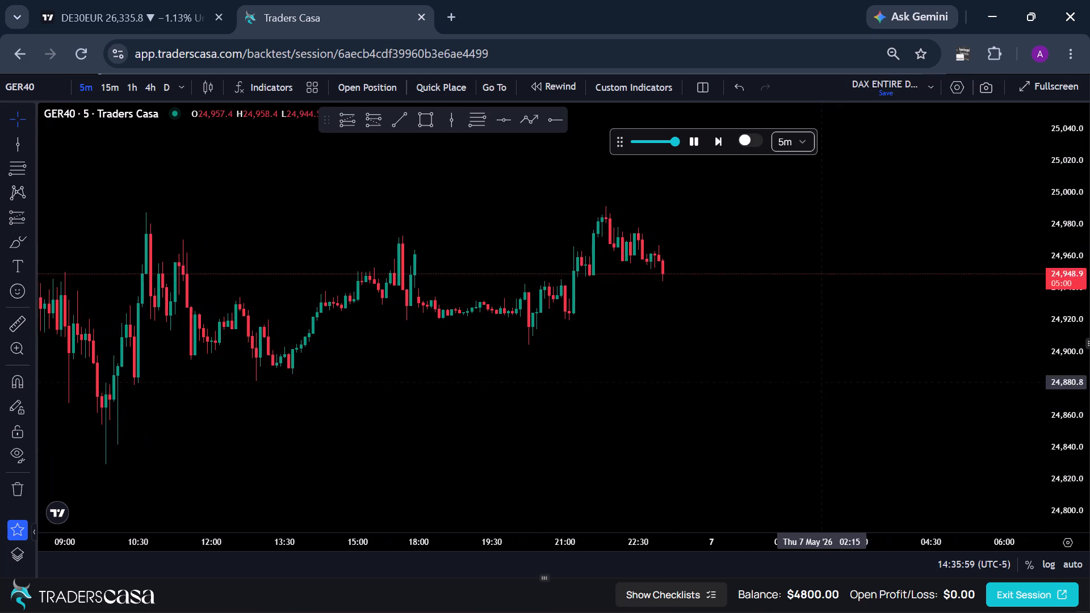
pyautogui.moveTo(824, 347); pyautogui.dragTo(779, 384)
pyautogui.scroll(3, 1049, 438)
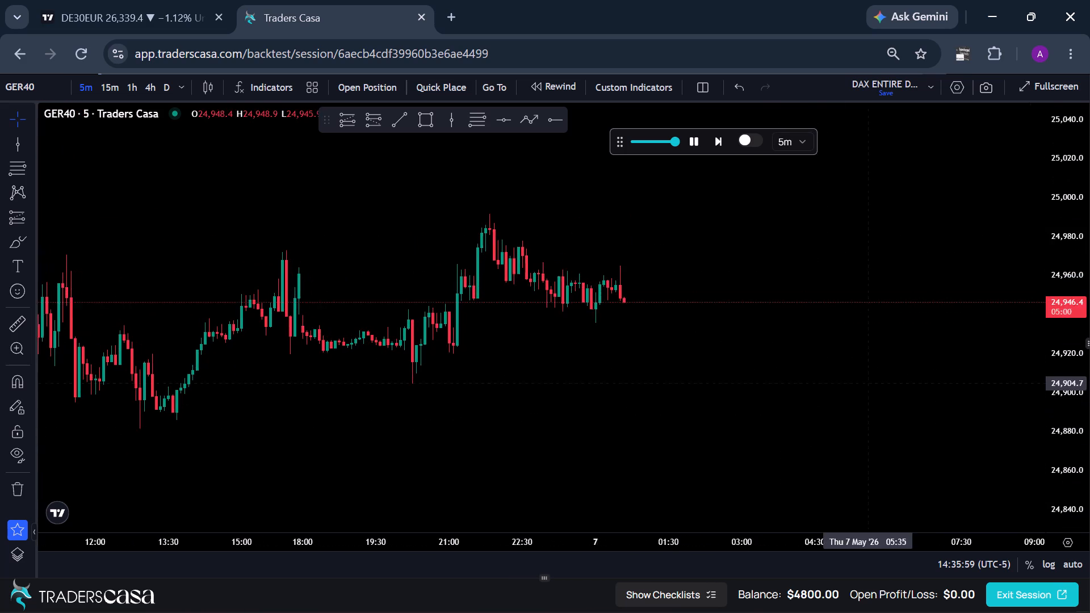
pyautogui.click(694, 145)
# Play the 5-minute replay in short bursts through 03:25 and pause at 04:00 on 7 May.
pyautogui.moveTo(751, 313); pyautogui.dragTo(677, 304)
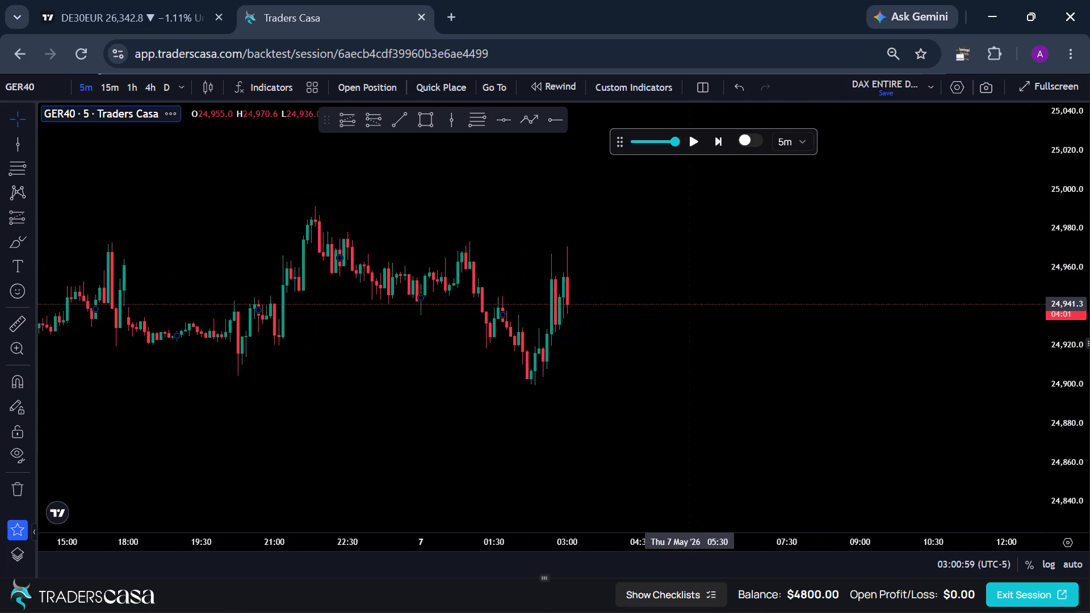
pyautogui.moveTo(677, 304); pyautogui.dragTo(663, 304)
pyautogui.click(694, 138)
pyautogui.click(694, 138)
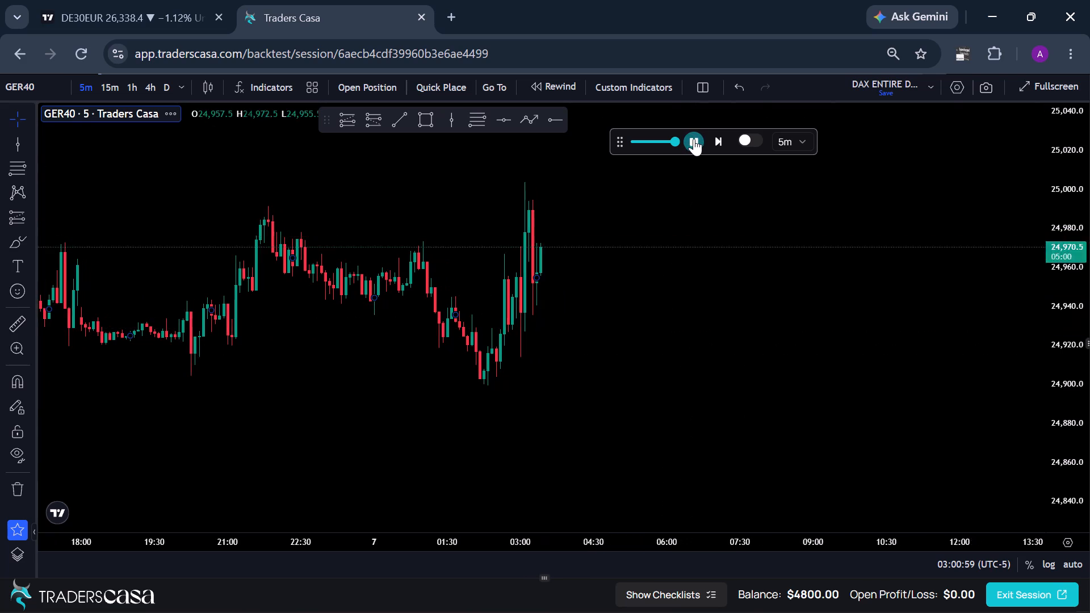
pyautogui.moveTo(652, 295); pyautogui.dragTo(612, 325)
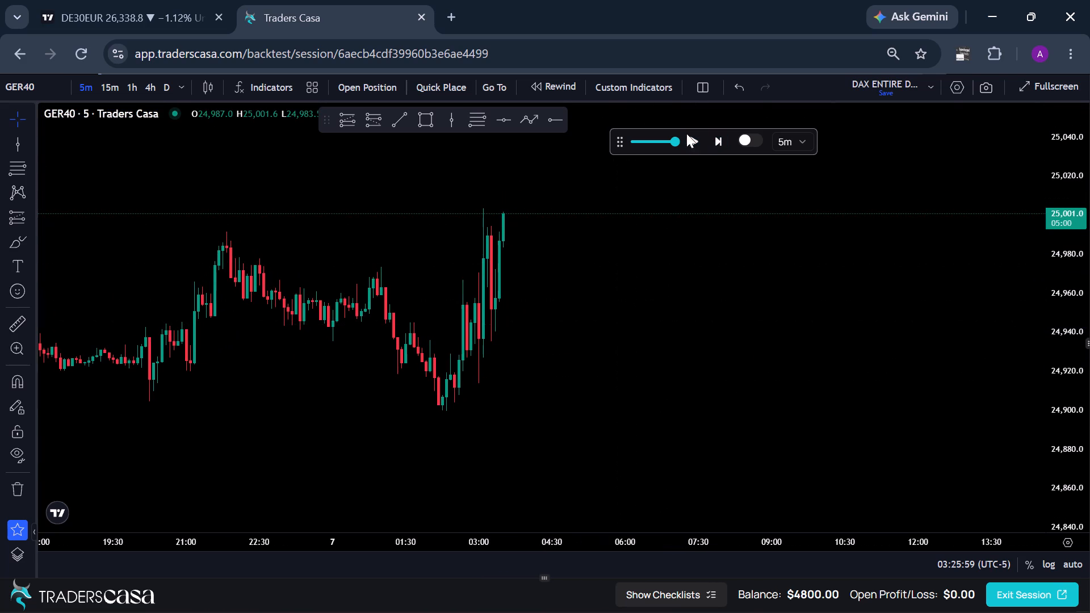
pyautogui.click(686, 135)
pyautogui.click(691, 138)
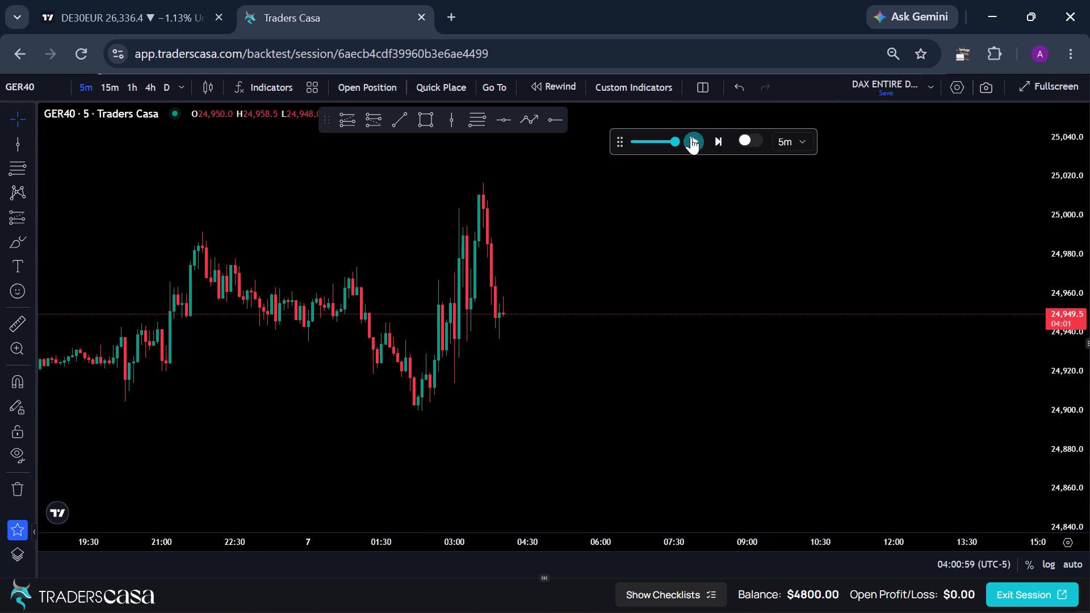
pyautogui.scroll(5, 1064, 384)
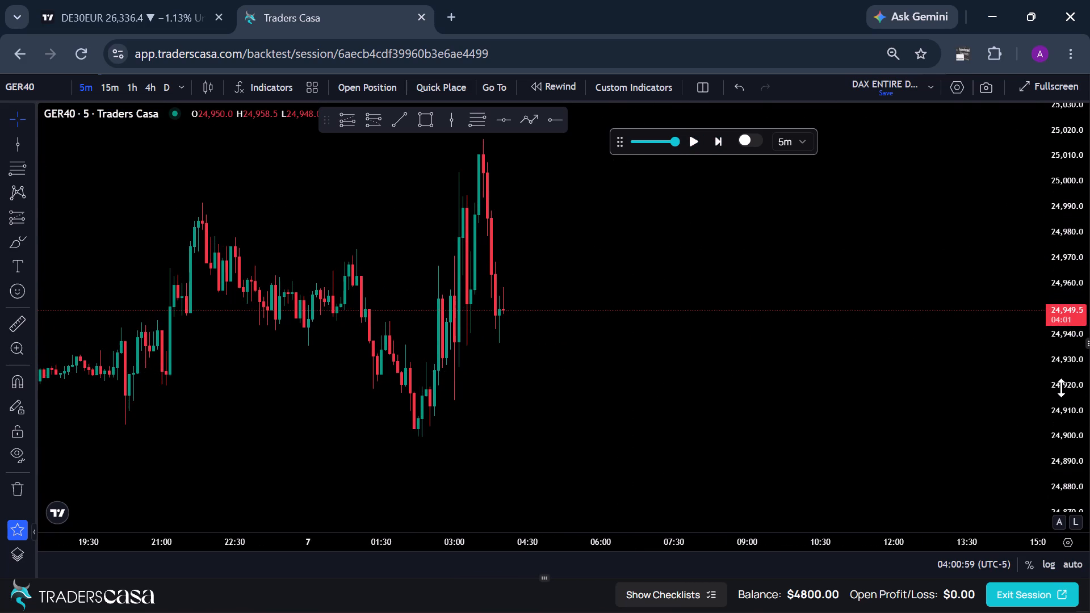
pyautogui.scroll(6, 1058, 388)
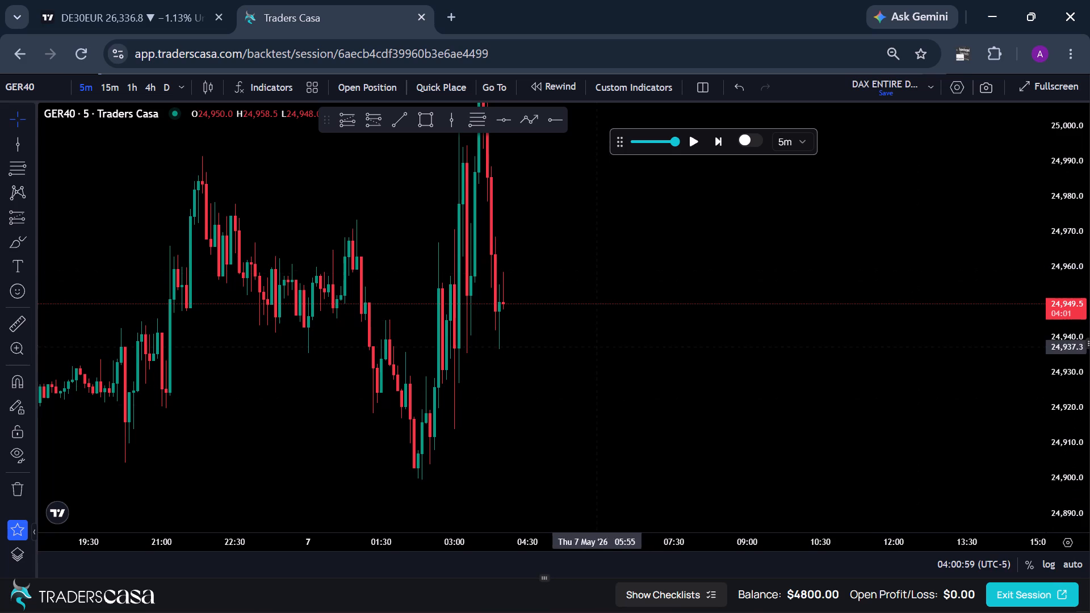
pyautogui.scroll(-8, 1070, 405)
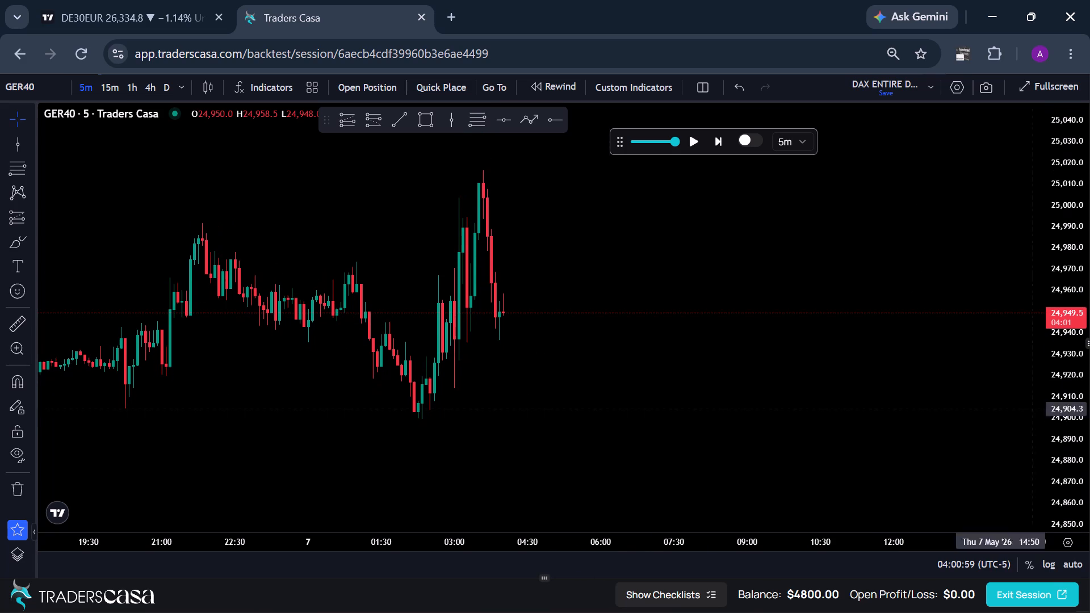